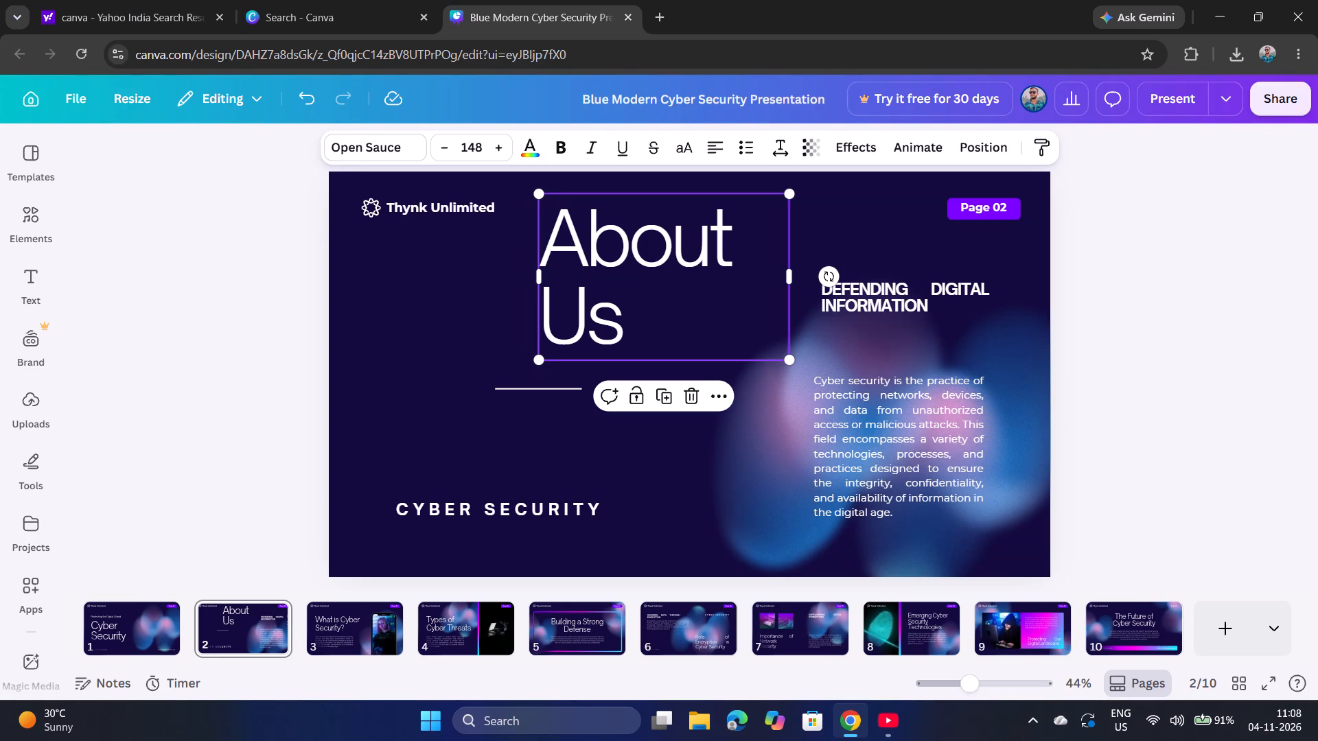
# Move the "Thynk Unlimited" text on page 2 down to the space beside "About Us", just above the short white line.
pyautogui.moveTo(424, 216); pyautogui.dragTo(420, 314)
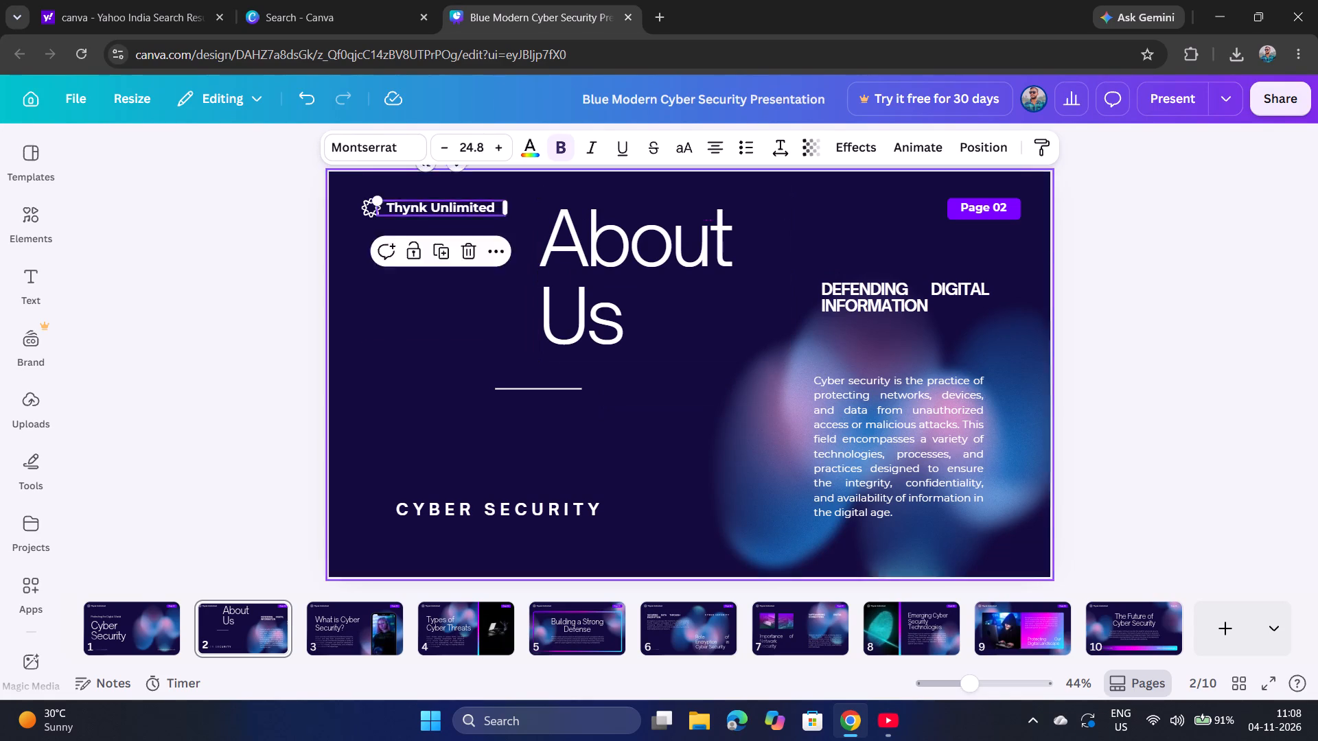
pyautogui.moveTo(420, 314); pyautogui.dragTo(411, 362)
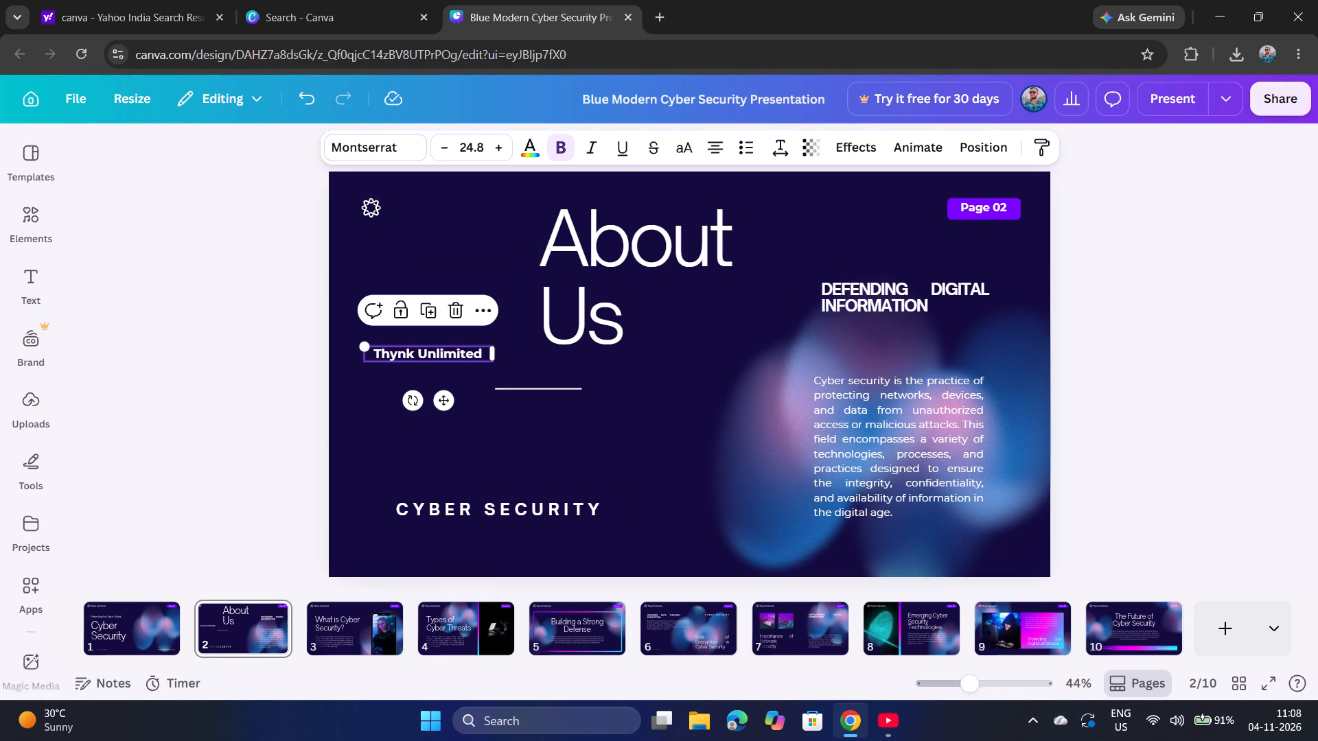
# On page 3, move the phone mockup toward the heading until its outer edge sits beside the Page 03 label.
pyautogui.click(375, 638)
pyautogui.moveTo(960, 456); pyautogui.dragTo(871, 369)
pyautogui.moveTo(861, 401); pyautogui.dragTo(975, 431)
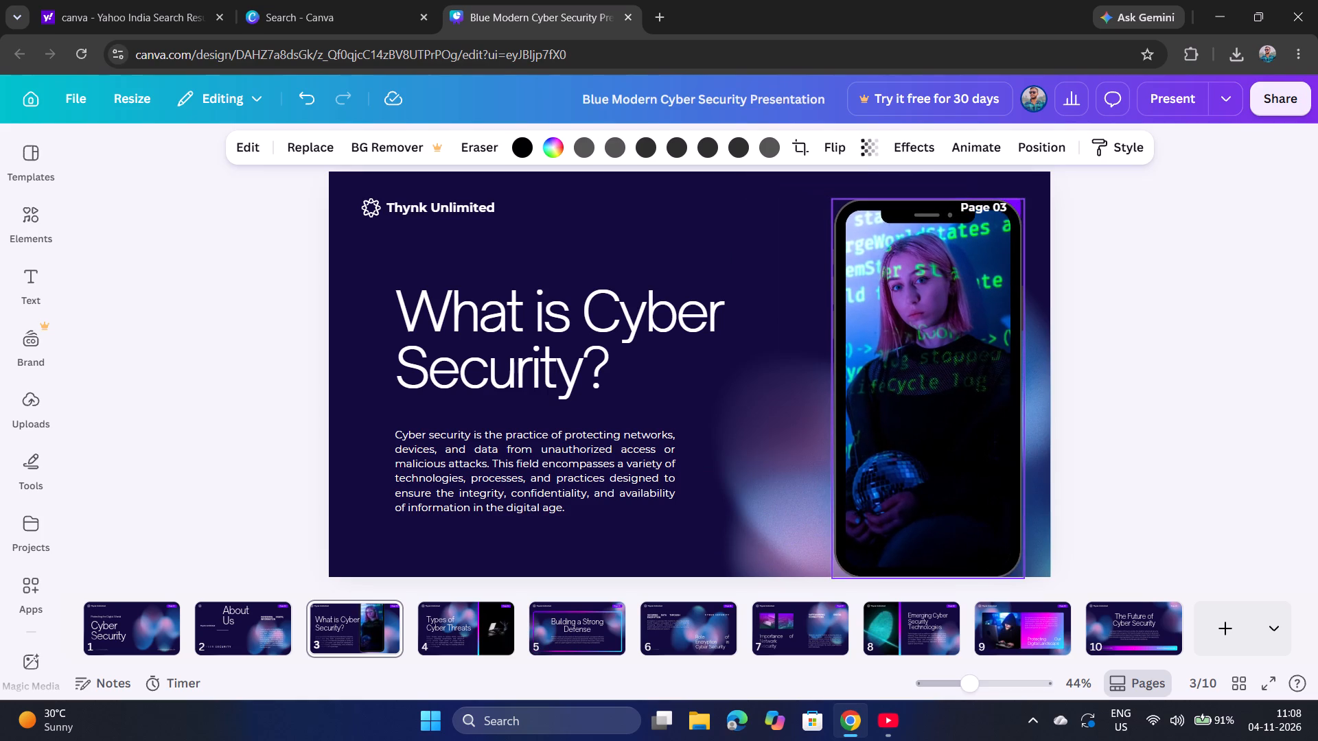
pyautogui.moveTo(975, 431); pyautogui.dragTo(896, 431)
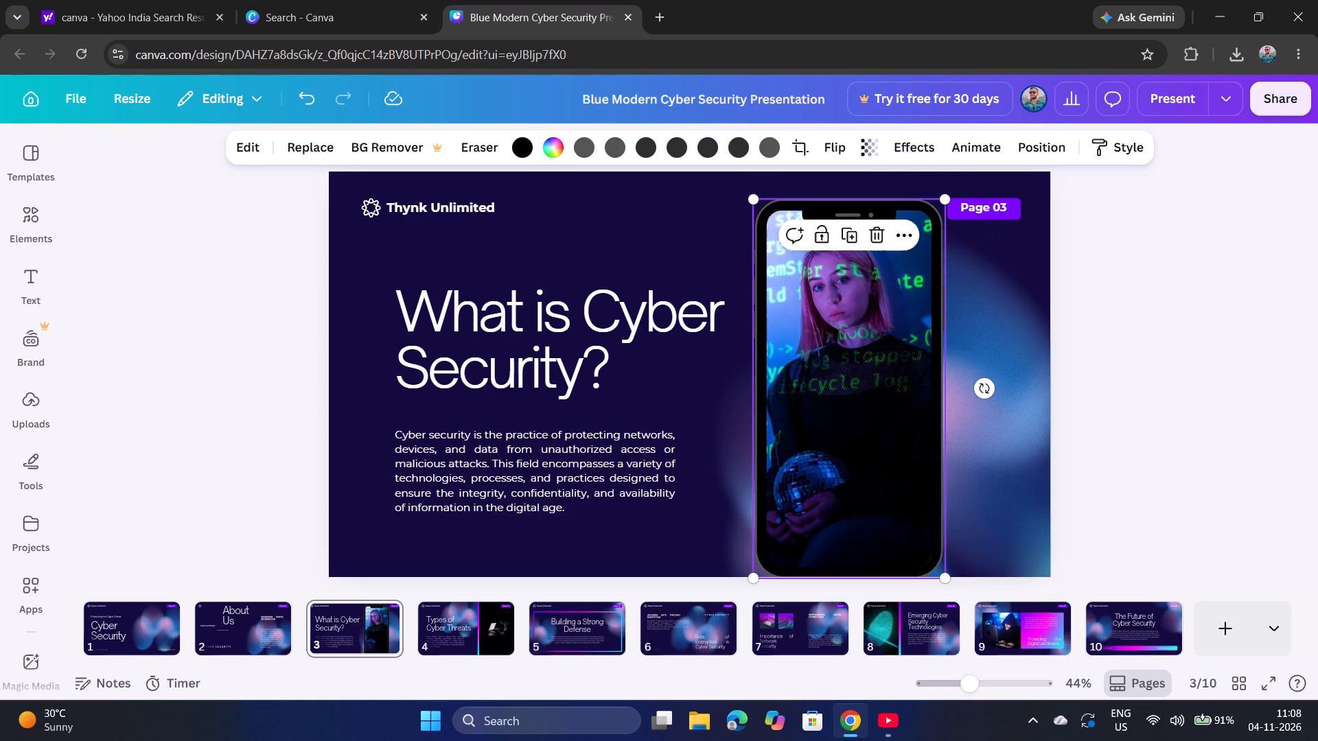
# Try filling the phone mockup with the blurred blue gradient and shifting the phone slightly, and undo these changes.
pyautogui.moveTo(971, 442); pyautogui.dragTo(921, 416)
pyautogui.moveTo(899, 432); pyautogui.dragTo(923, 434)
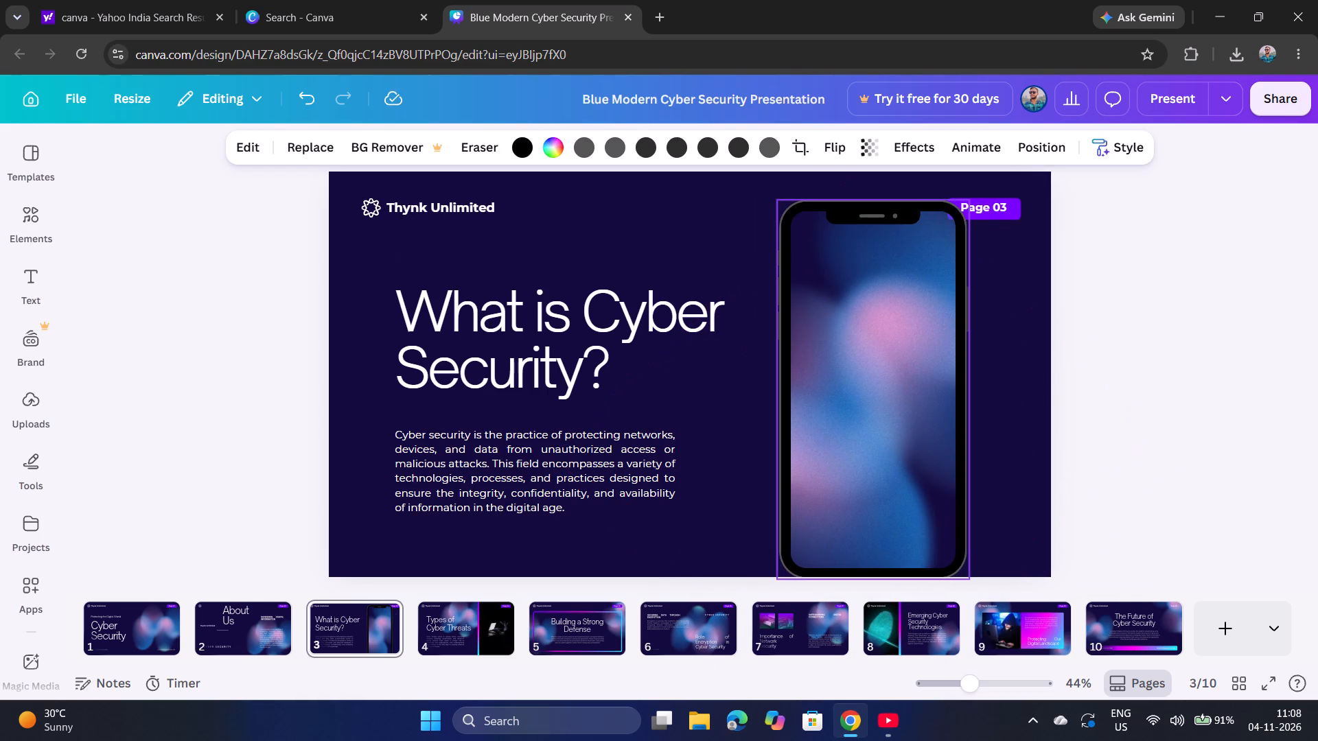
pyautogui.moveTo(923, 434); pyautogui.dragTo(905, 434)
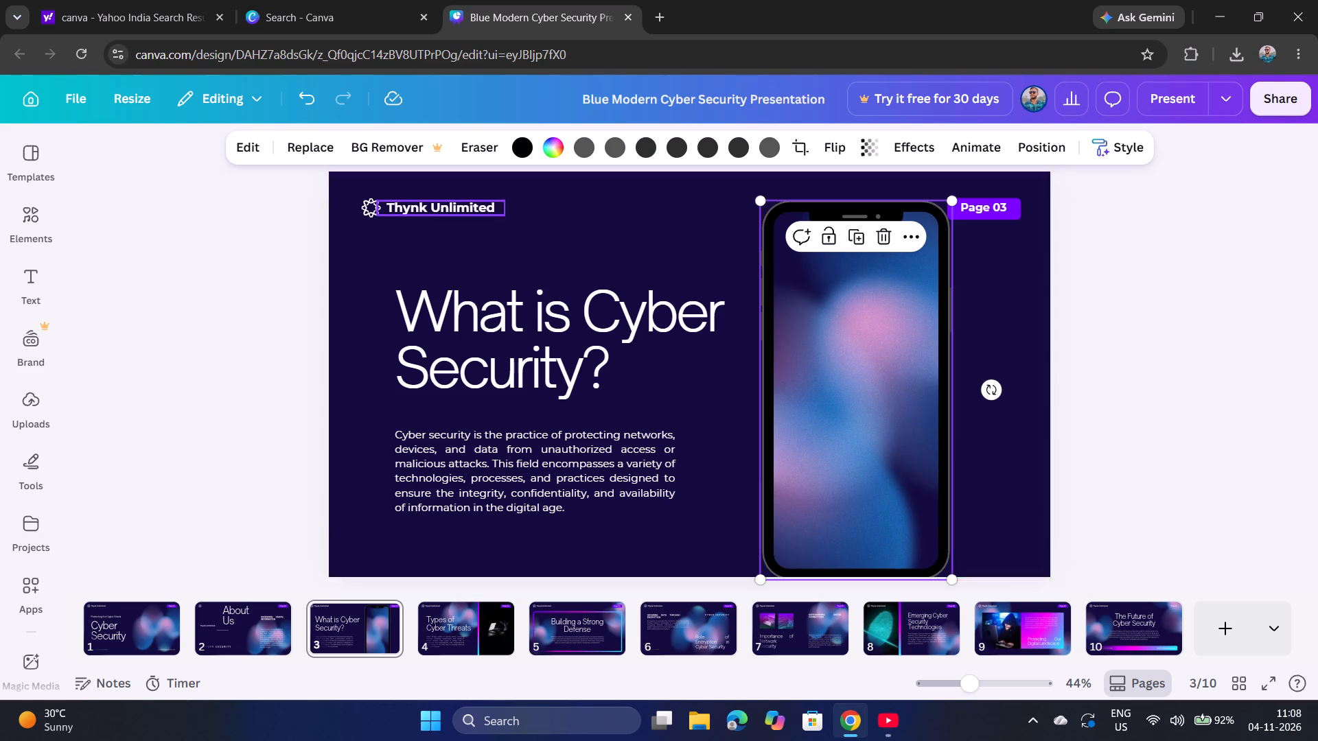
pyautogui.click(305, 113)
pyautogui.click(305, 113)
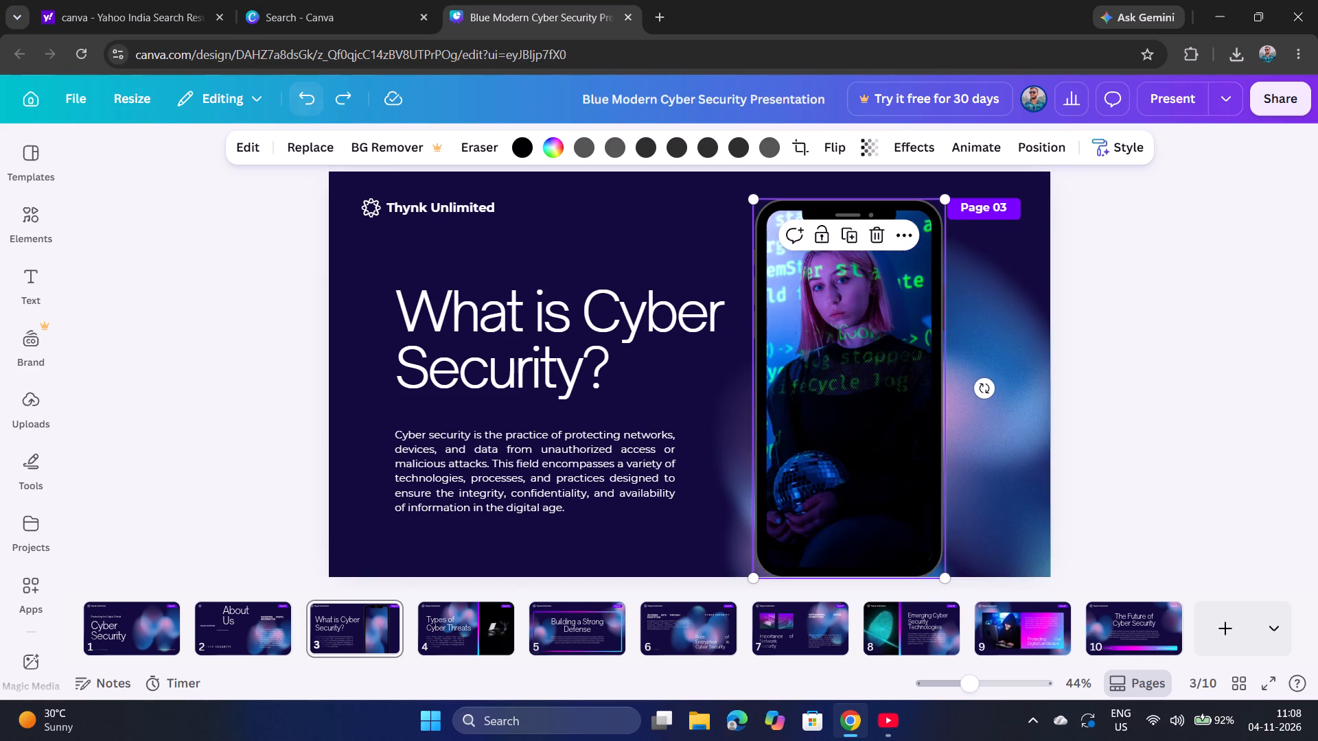
# Shift the blurred blue gradient on page 3 toward the heading so it sits behind the phone mockup, and deselect it.
pyautogui.moveTo(1009, 344); pyautogui.dragTo(962, 345)
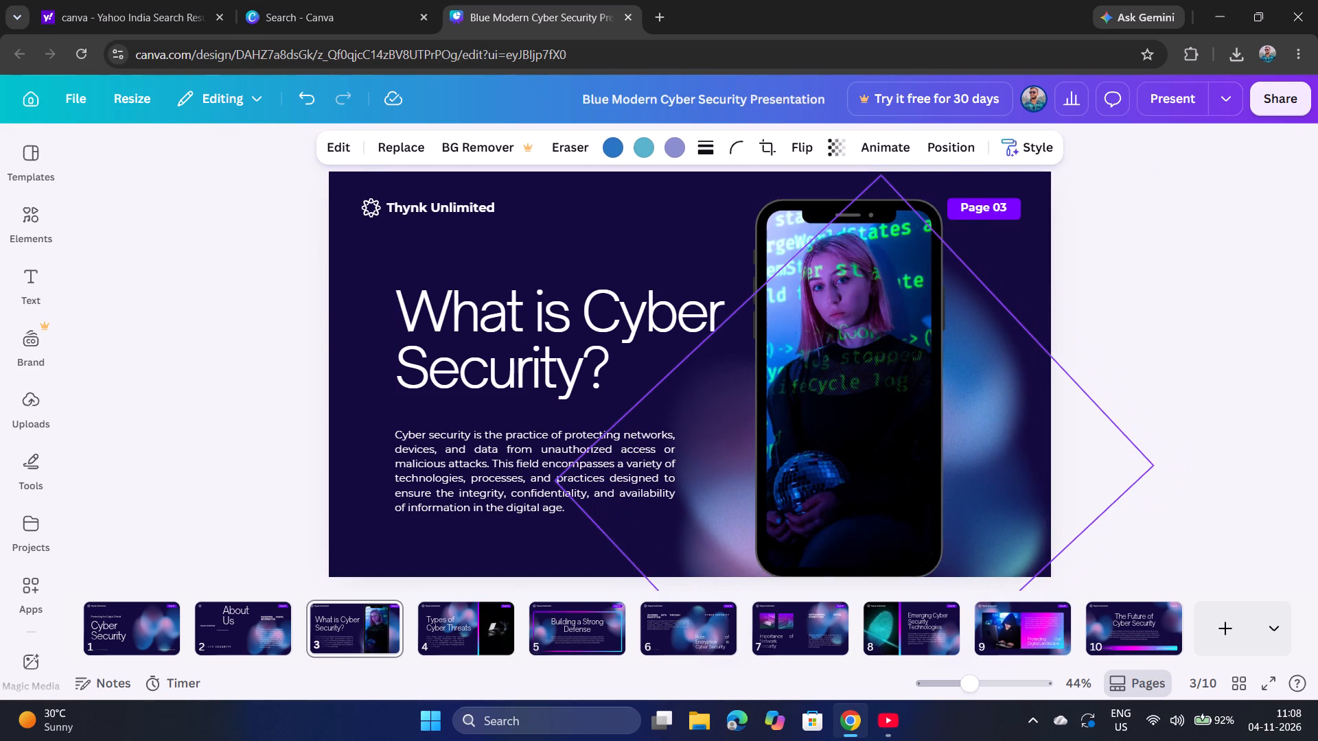
pyautogui.moveTo(962, 345); pyautogui.dragTo(961, 345)
pyautogui.click(1085, 298)
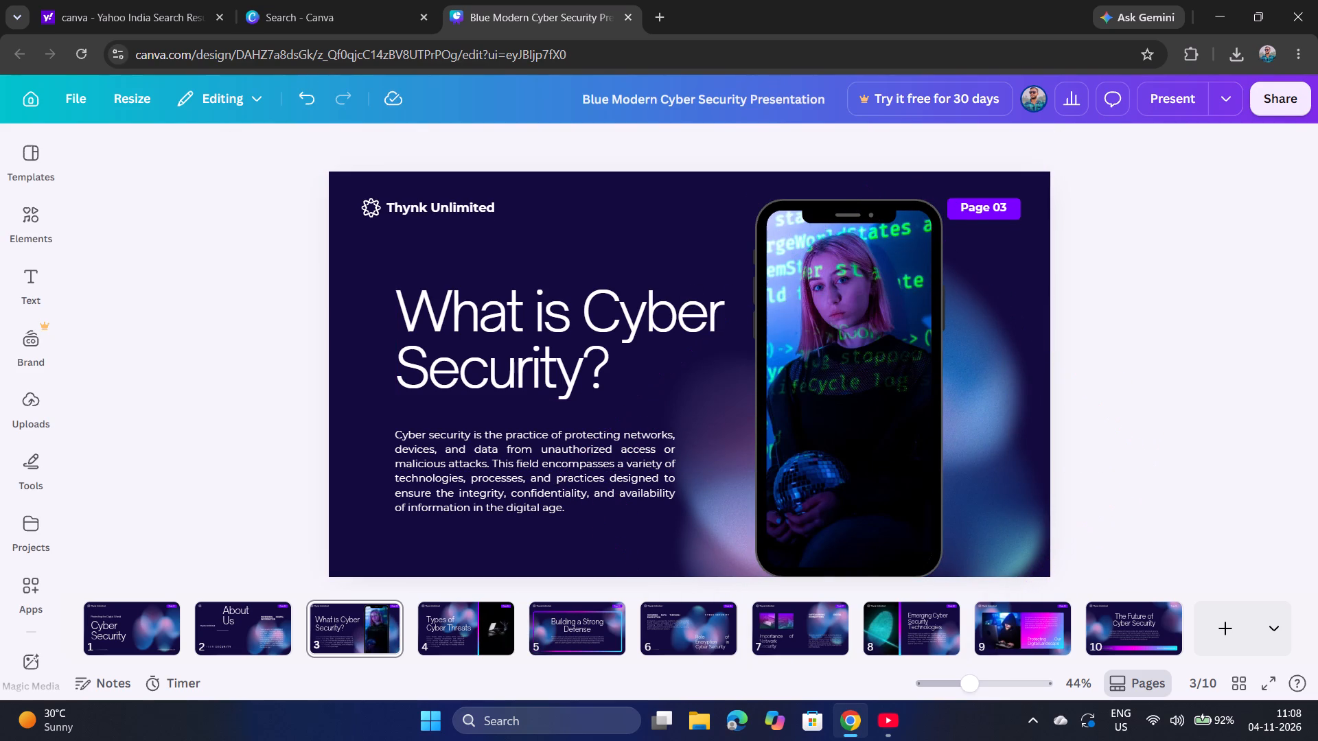
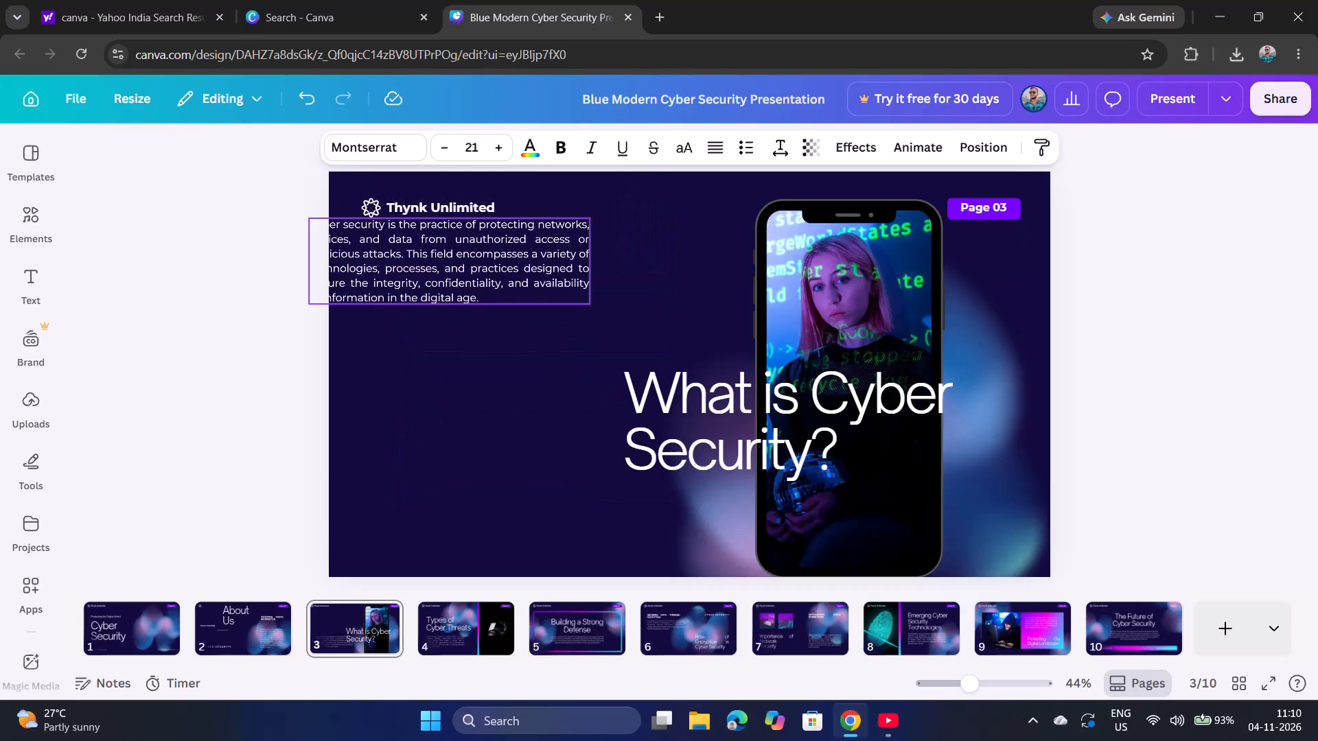
# On page 3, move the "What is Cyber Security?" heading off the phone mockup to the slide's left edge, below the paragraph.
pyautogui.moveTo(684, 445); pyautogui.dragTo(437, 419)
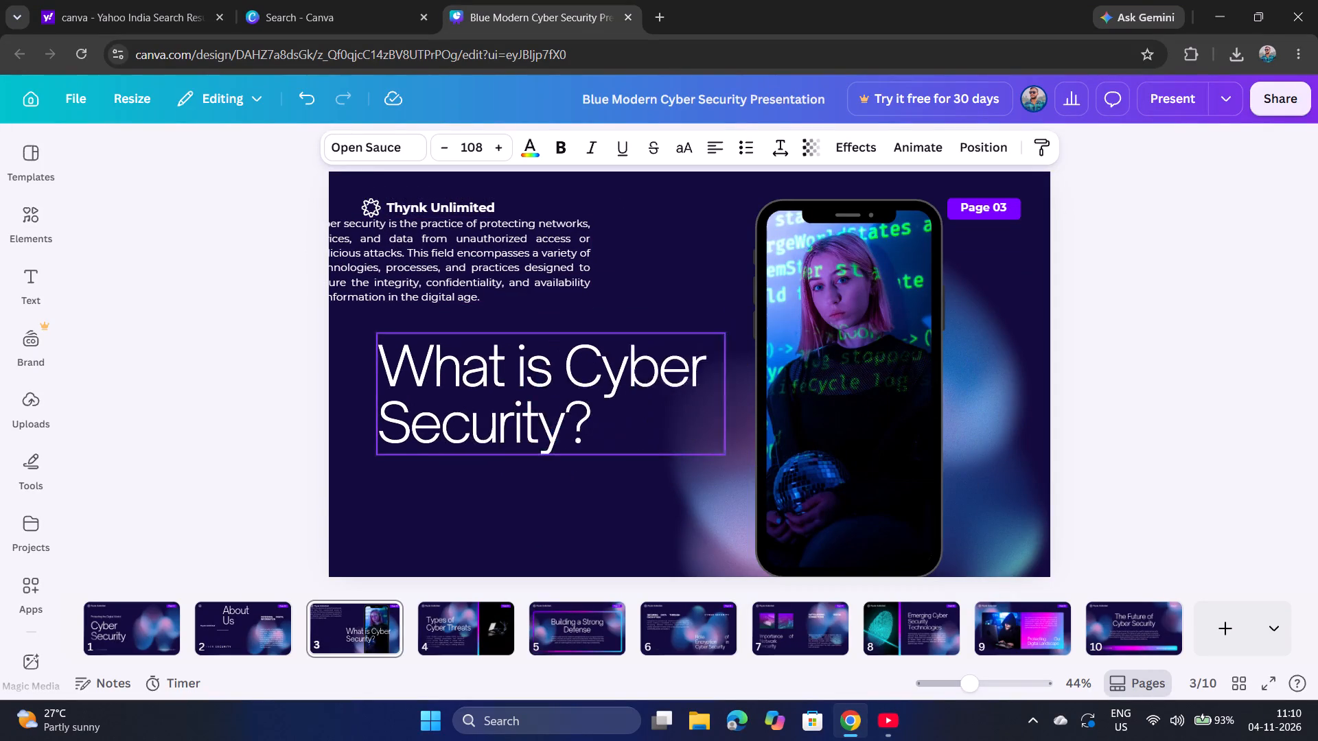
pyautogui.moveTo(437, 419); pyautogui.dragTo(398, 415)
# On page 4, move the hooded laptop photo to the left side of the slide, behind the Thynk Unlimited logo.
pyautogui.click(461, 631)
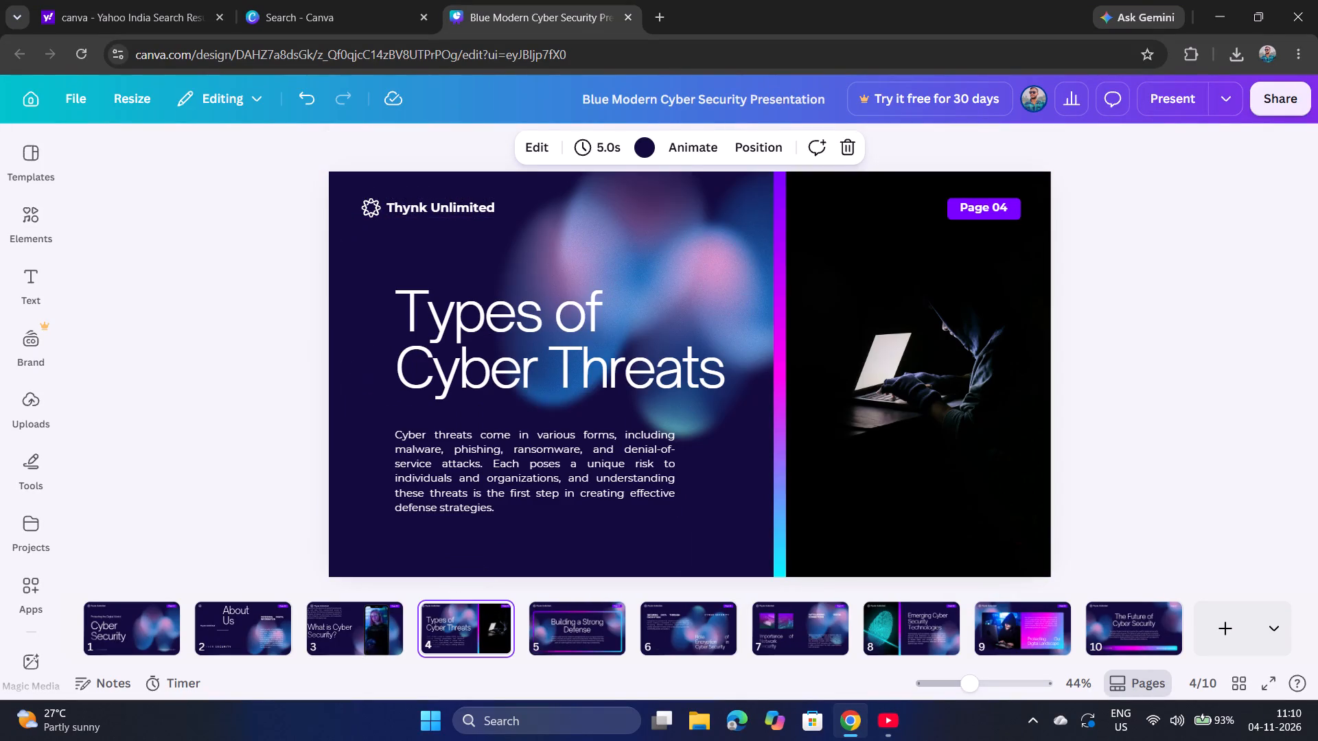
pyautogui.moveTo(943, 353); pyautogui.dragTo(489, 373)
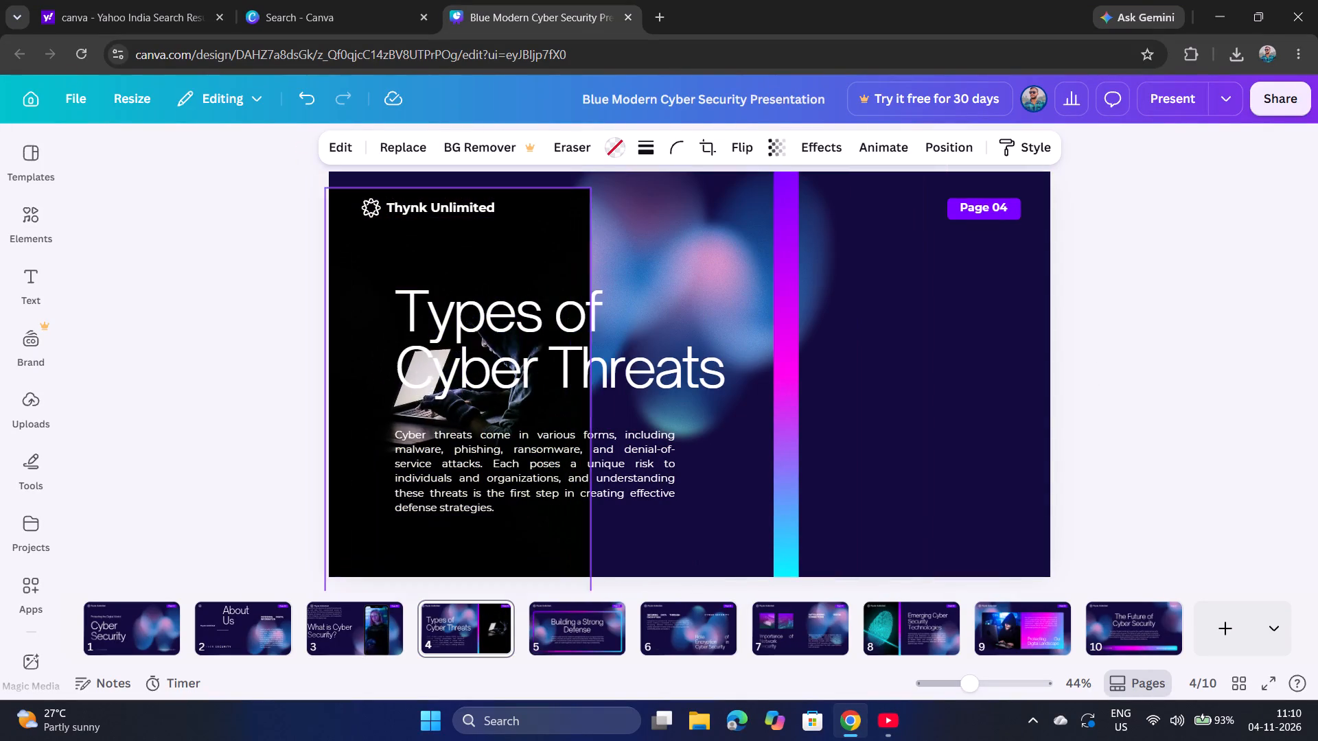
pyautogui.moveTo(489, 373); pyautogui.dragTo(495, 360)
# Move the "Types of Cyber Threats" heading off the photo to the right half of page 4, under the Page 04 label.
pyautogui.moveTo(647, 351); pyautogui.dragTo(971, 358)
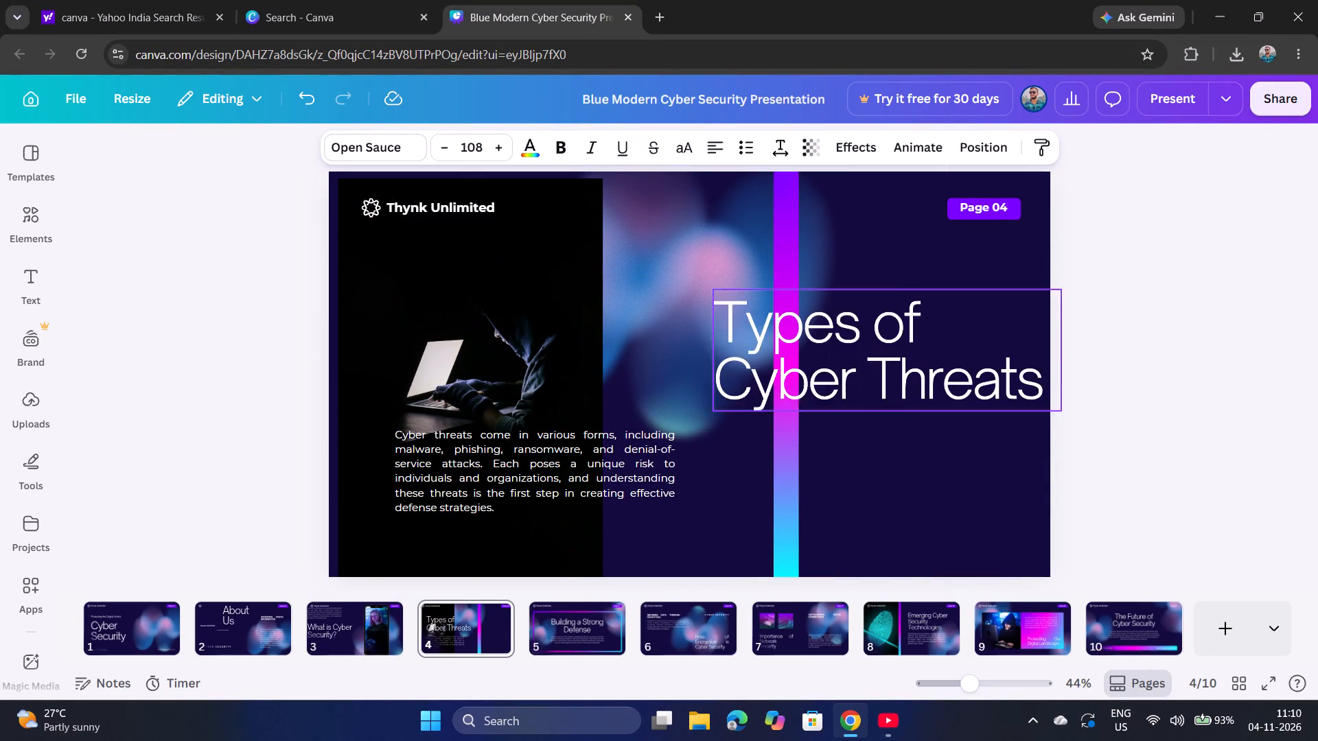
pyautogui.moveTo(971, 358); pyautogui.dragTo(951, 309)
# Move the blurred blue gradient on page 4 to the slide's lower right corner, below the heading.
pyautogui.moveTo(733, 447); pyautogui.dragTo(884, 462)
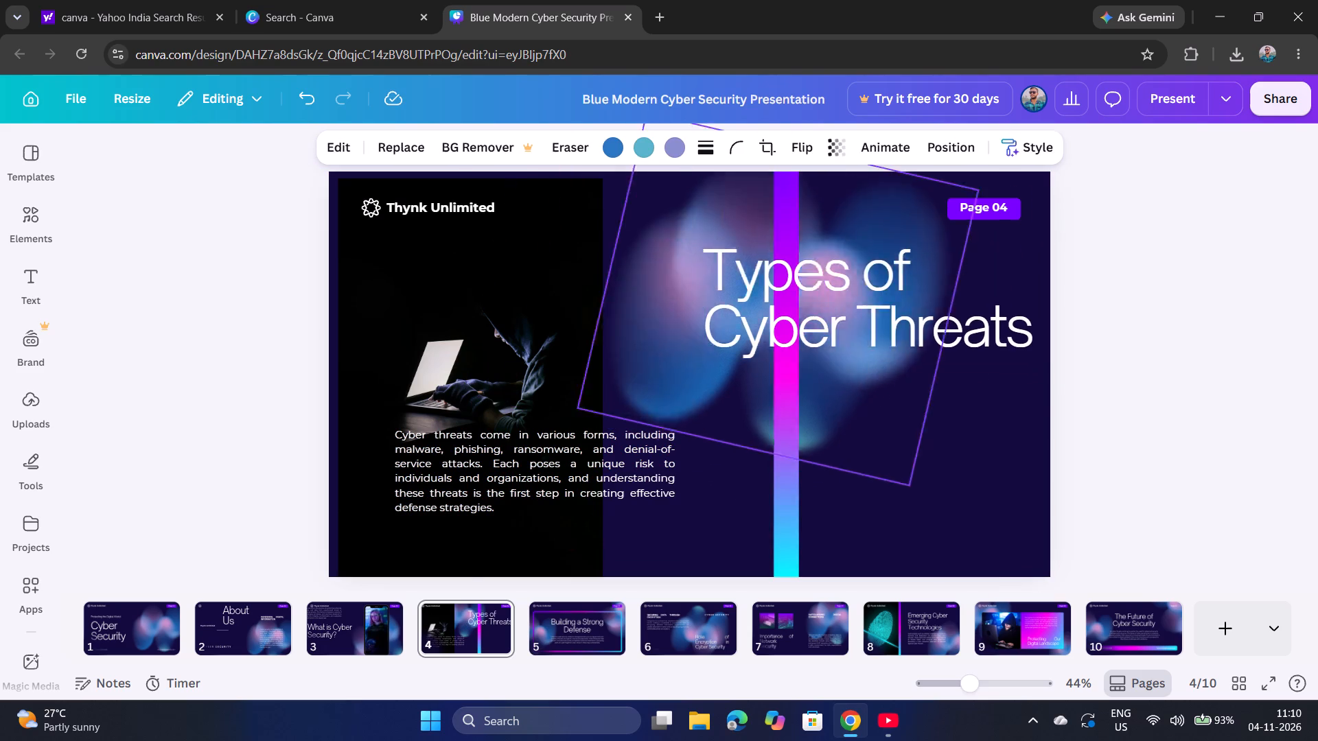
pyautogui.moveTo(884, 462); pyautogui.dragTo(989, 580)
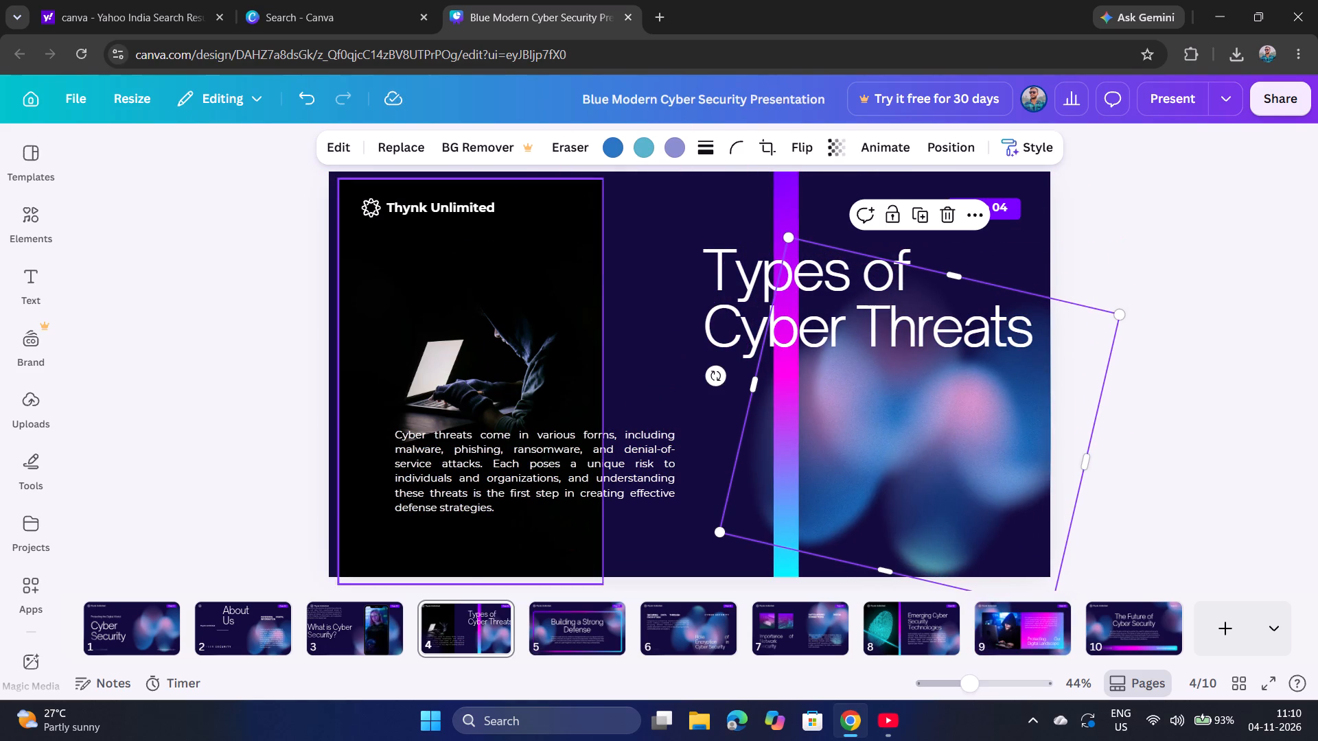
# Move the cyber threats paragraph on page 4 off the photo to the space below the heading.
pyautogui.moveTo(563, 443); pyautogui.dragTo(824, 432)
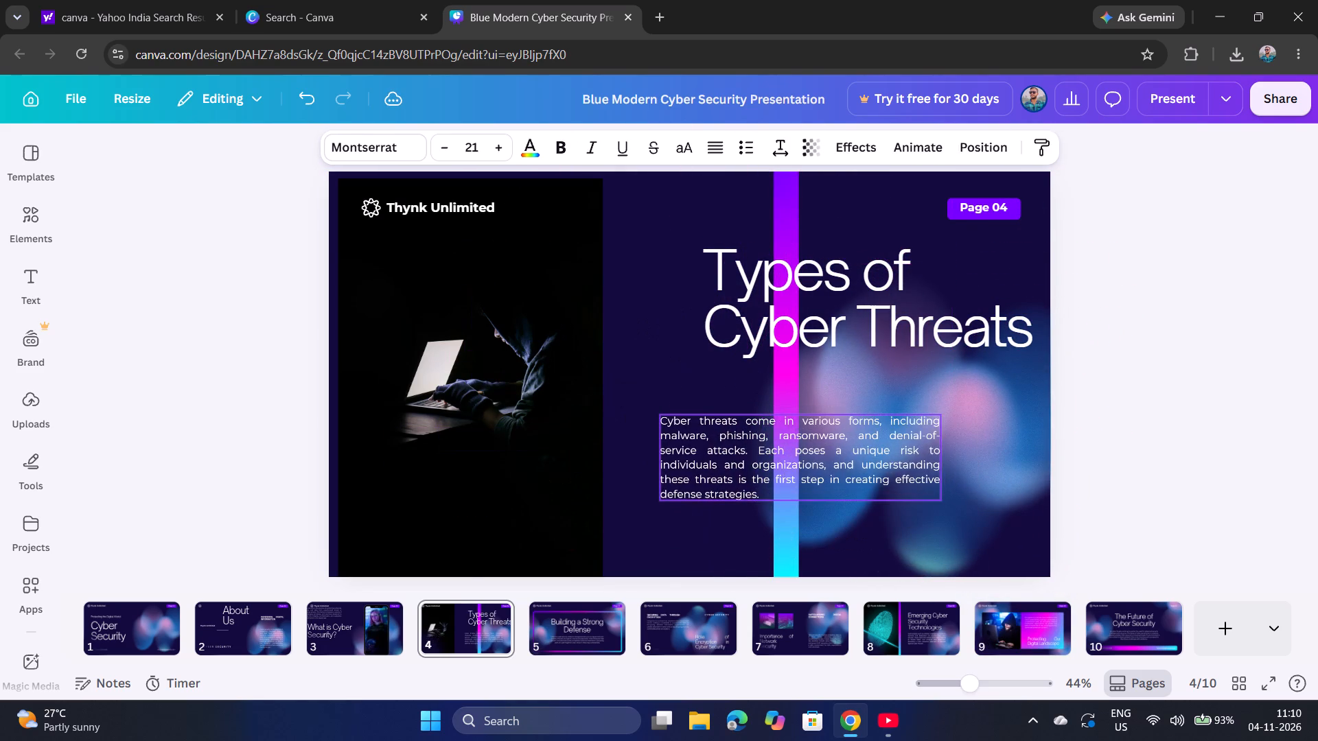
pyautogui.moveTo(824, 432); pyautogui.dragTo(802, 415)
# Shift the "Types of Cyber Threats" heading up and left so it starts just beside the laptop photo.
pyautogui.moveTo(879, 313); pyautogui.dragTo(813, 281)
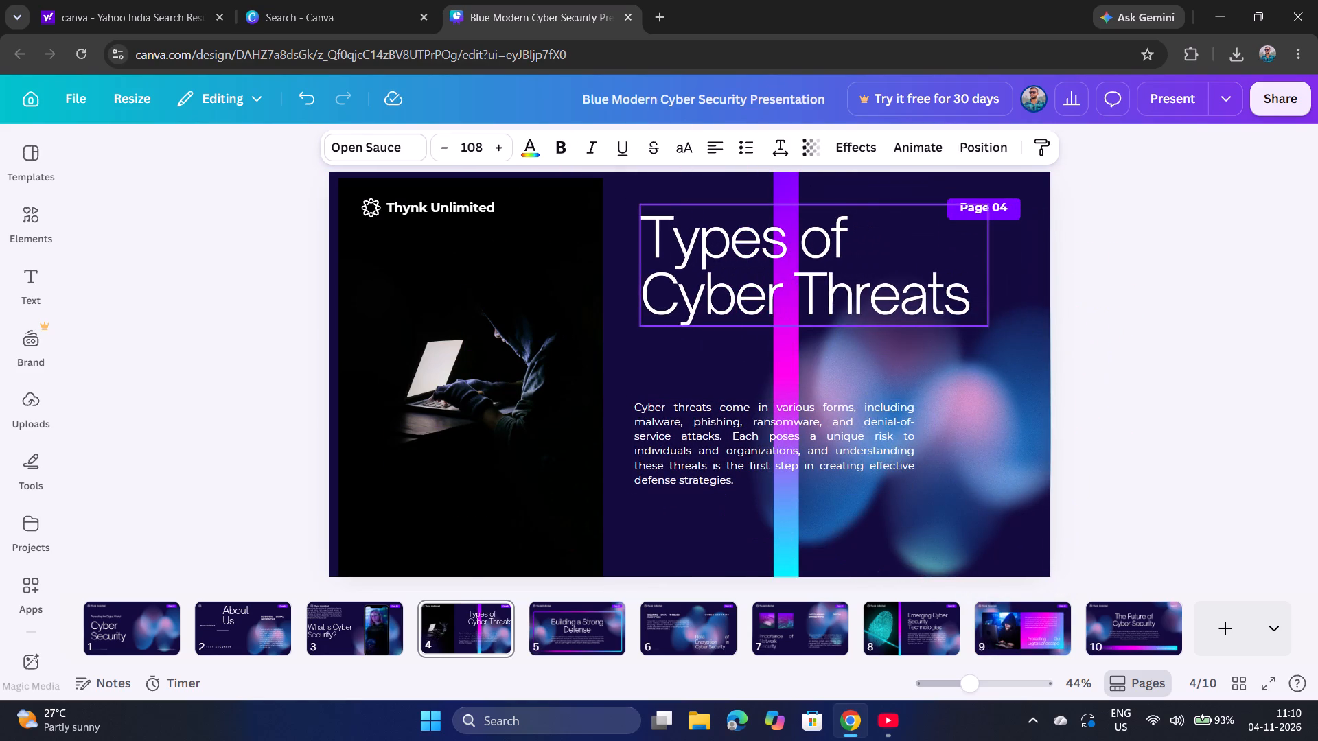
pyautogui.moveTo(813, 281); pyautogui.dragTo(805, 280)
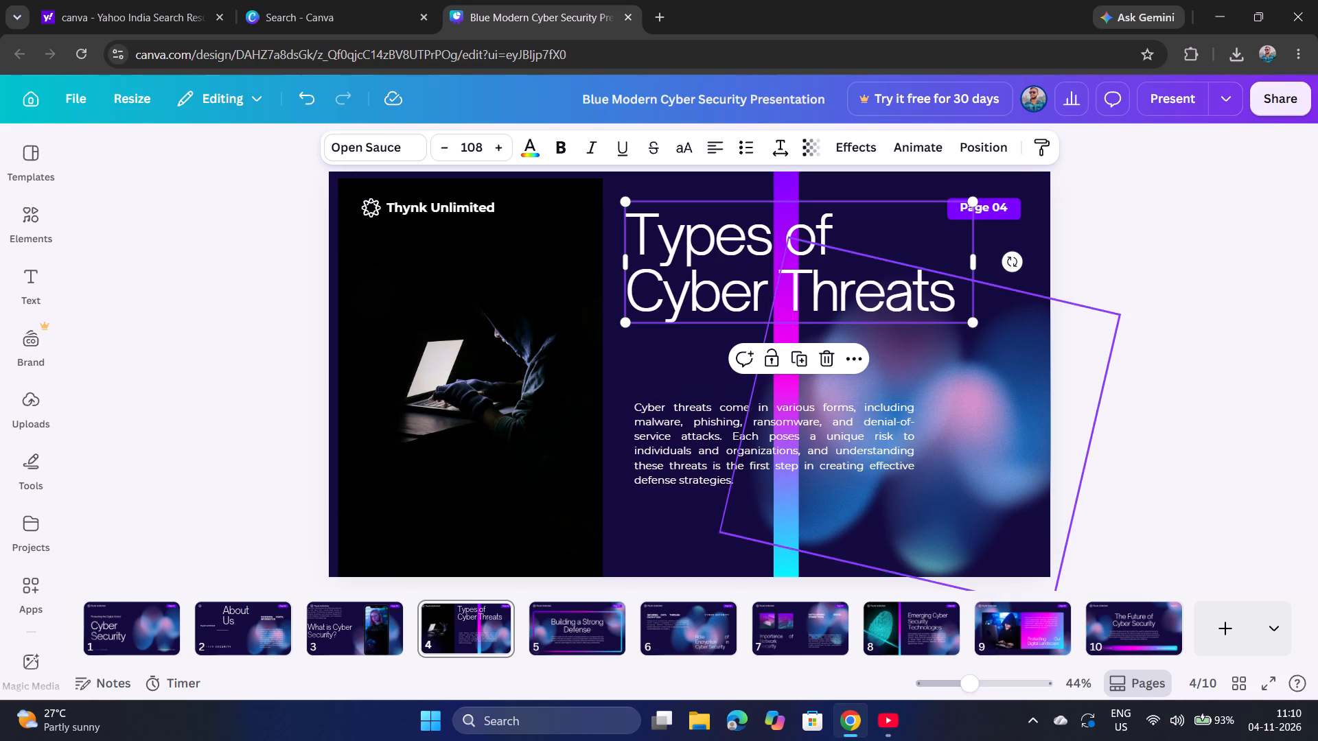
# Move the cyber threats paragraph to the bottom of the laptop photo on page 4, starting at the photo's left edge.
pyautogui.moveTo(774, 463); pyautogui.dragTo(809, 410)
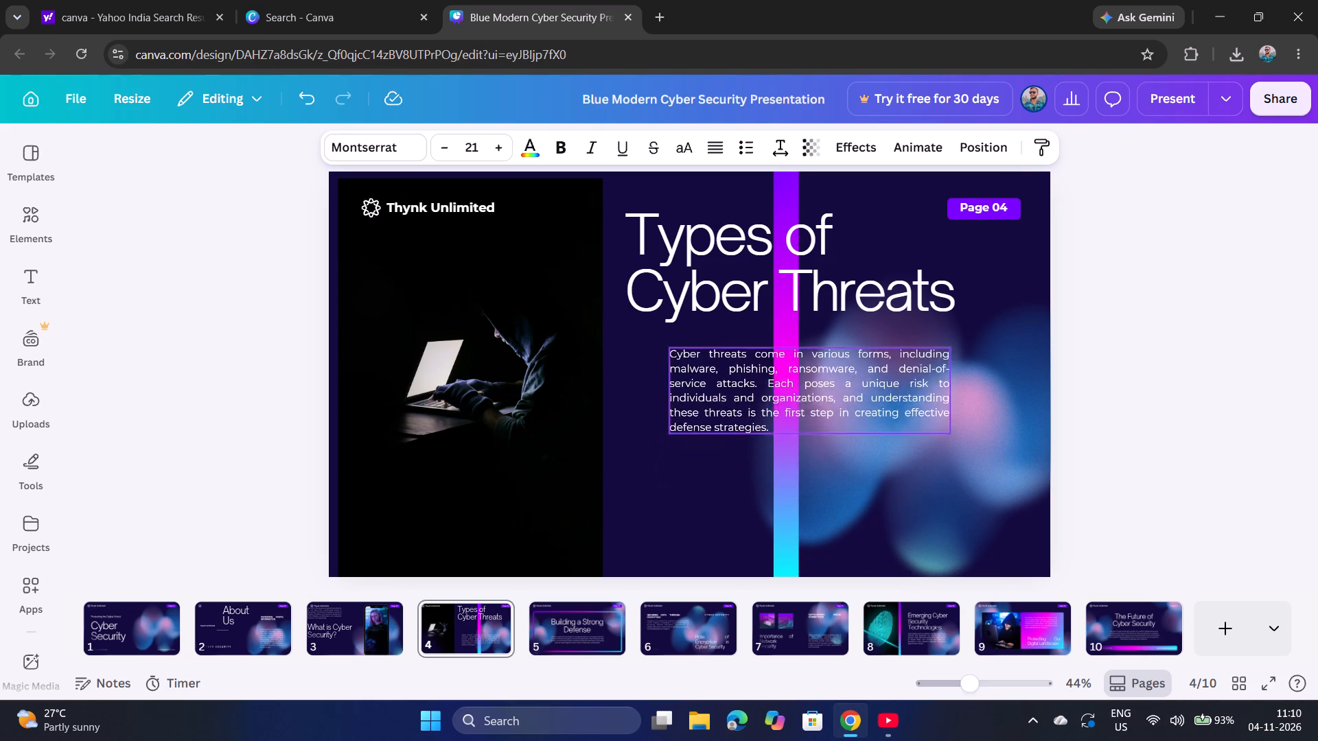
pyautogui.moveTo(809, 410); pyautogui.dragTo(488, 531)
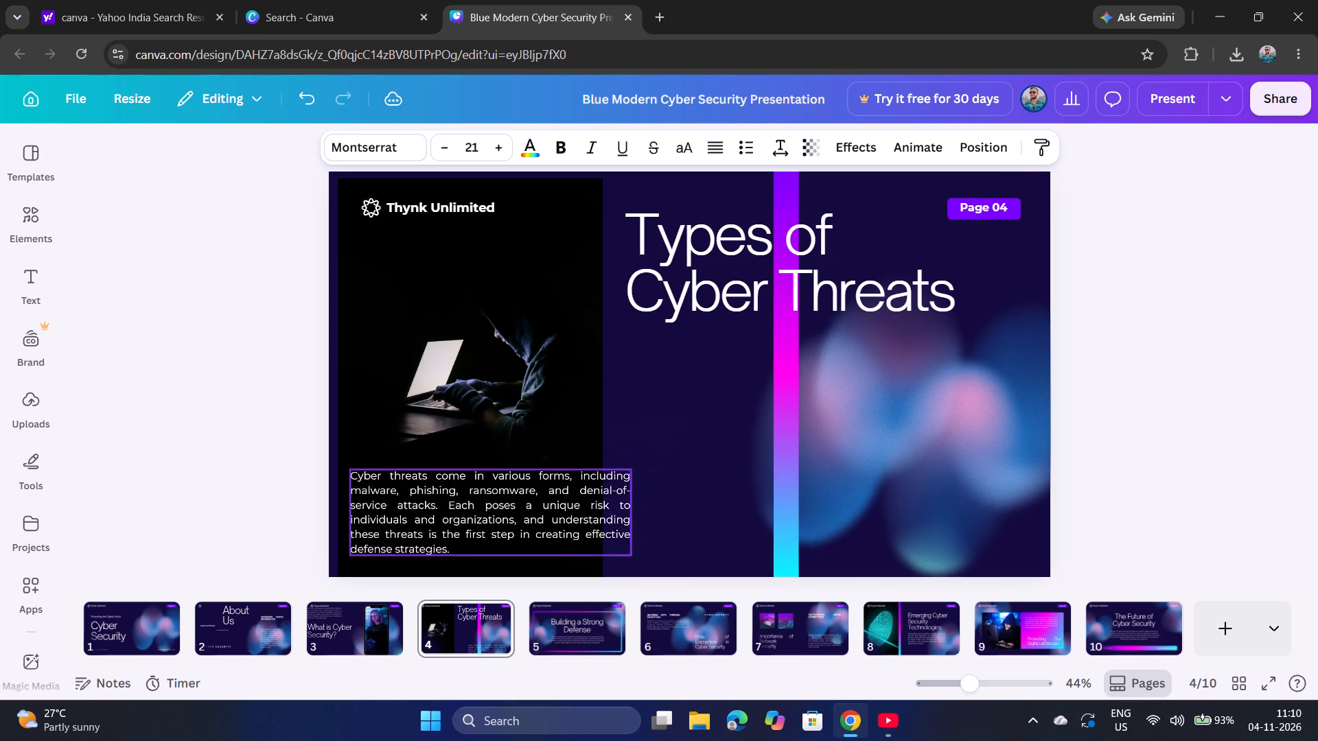
pyautogui.moveTo(488, 531); pyautogui.dragTo(475, 543)
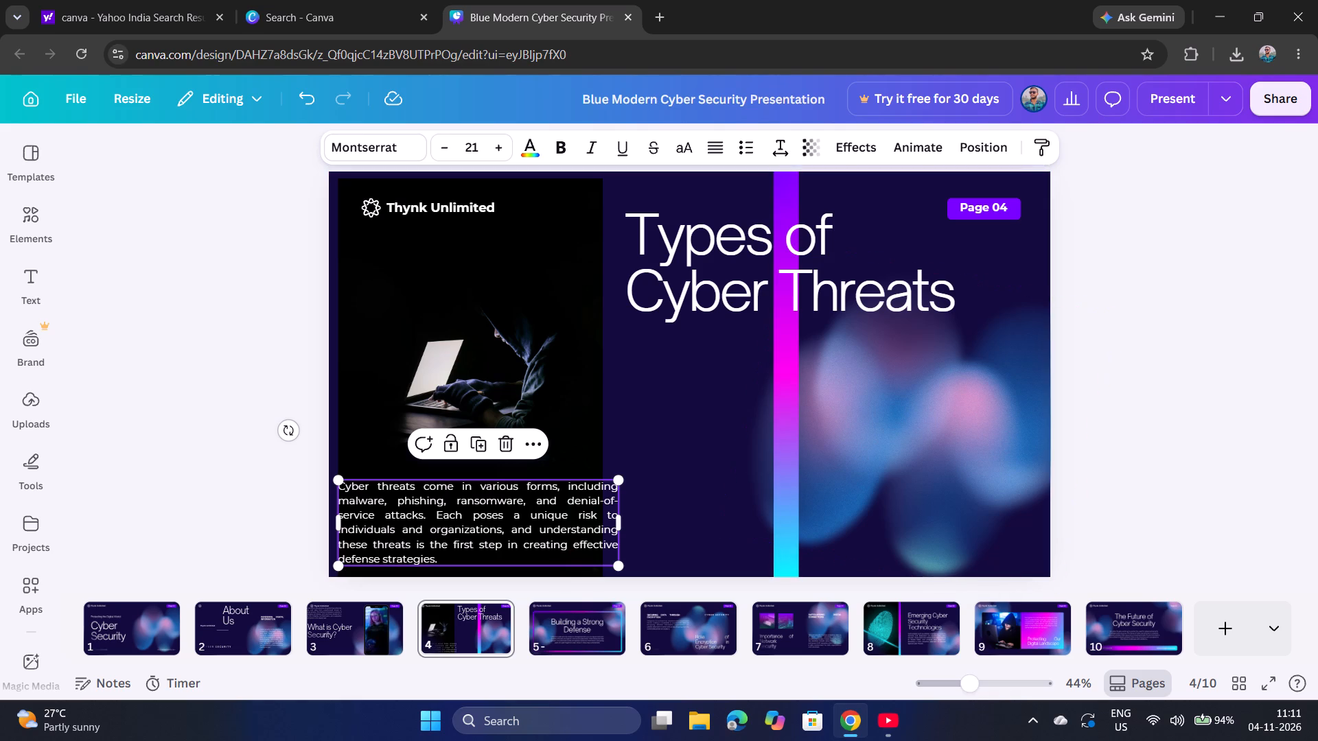
# On page 5, swap the text order inside the gradient frame: paragraph at the top, "Building a Strong Defense" heading below it.
pyautogui.click(571, 625)
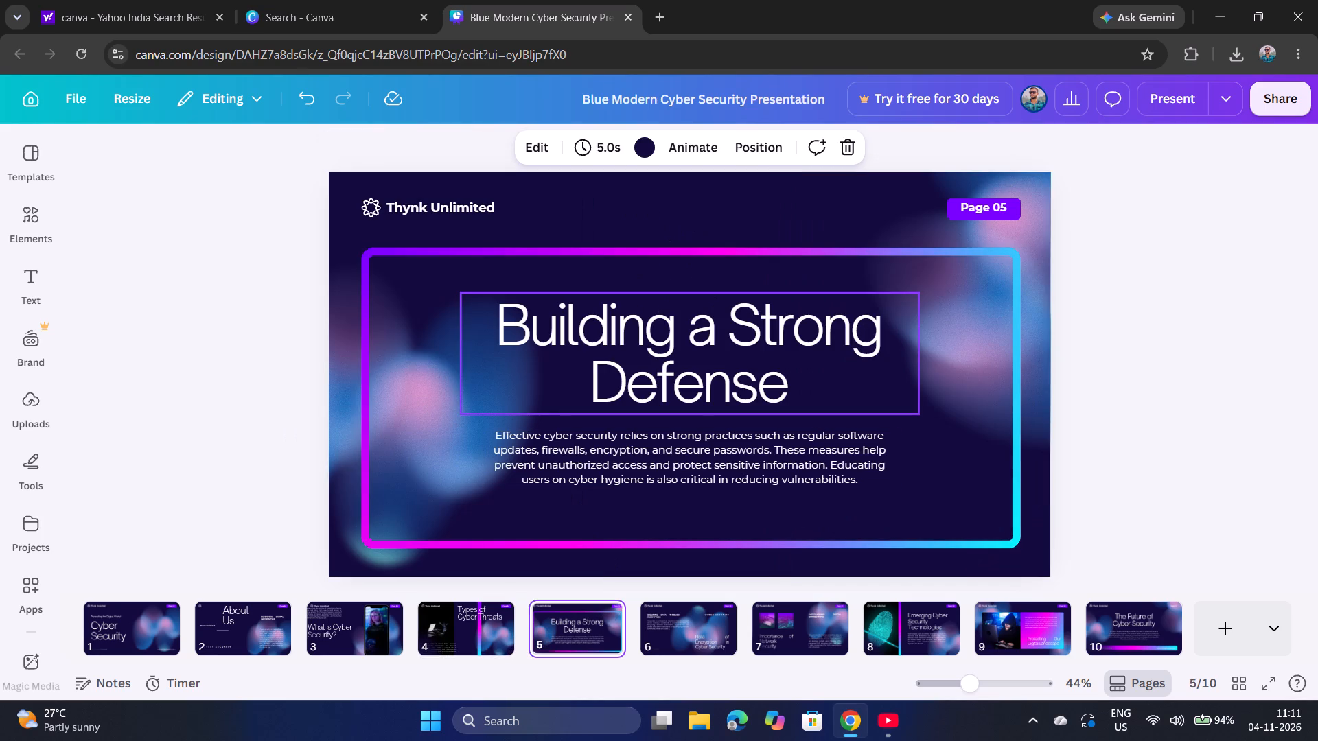
pyautogui.moveTo(798, 362); pyautogui.dragTo(805, 530)
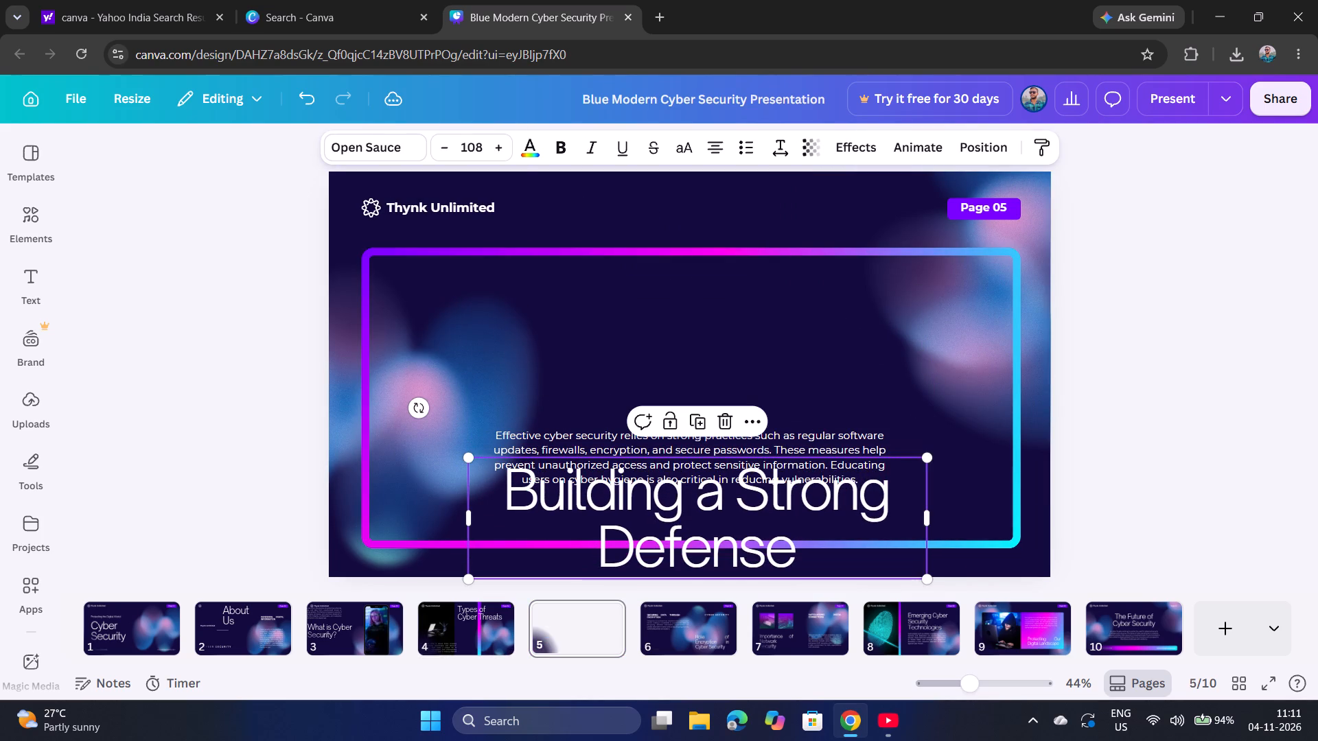
pyautogui.moveTo(804, 446); pyautogui.dragTo(812, 281)
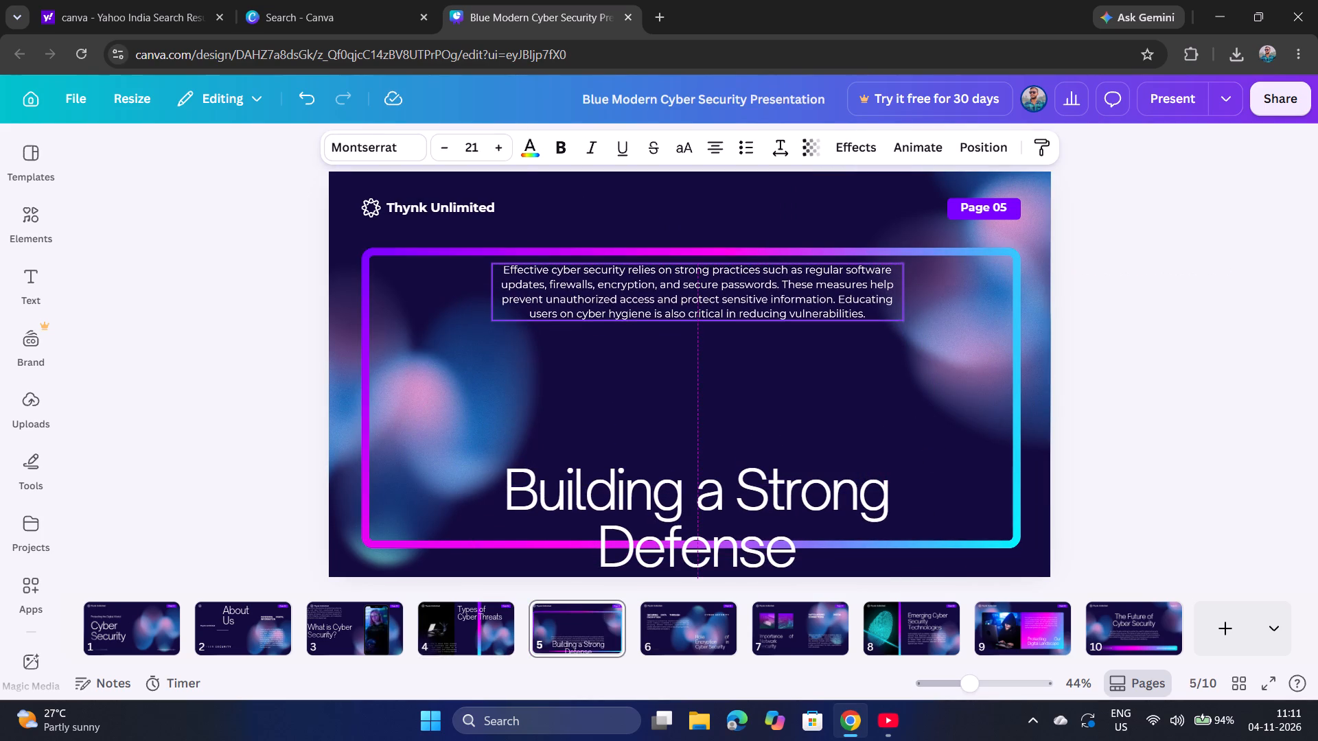
pyautogui.moveTo(812, 281); pyautogui.dragTo(812, 280)
pyautogui.moveTo(804, 489); pyautogui.dragTo(809, 390)
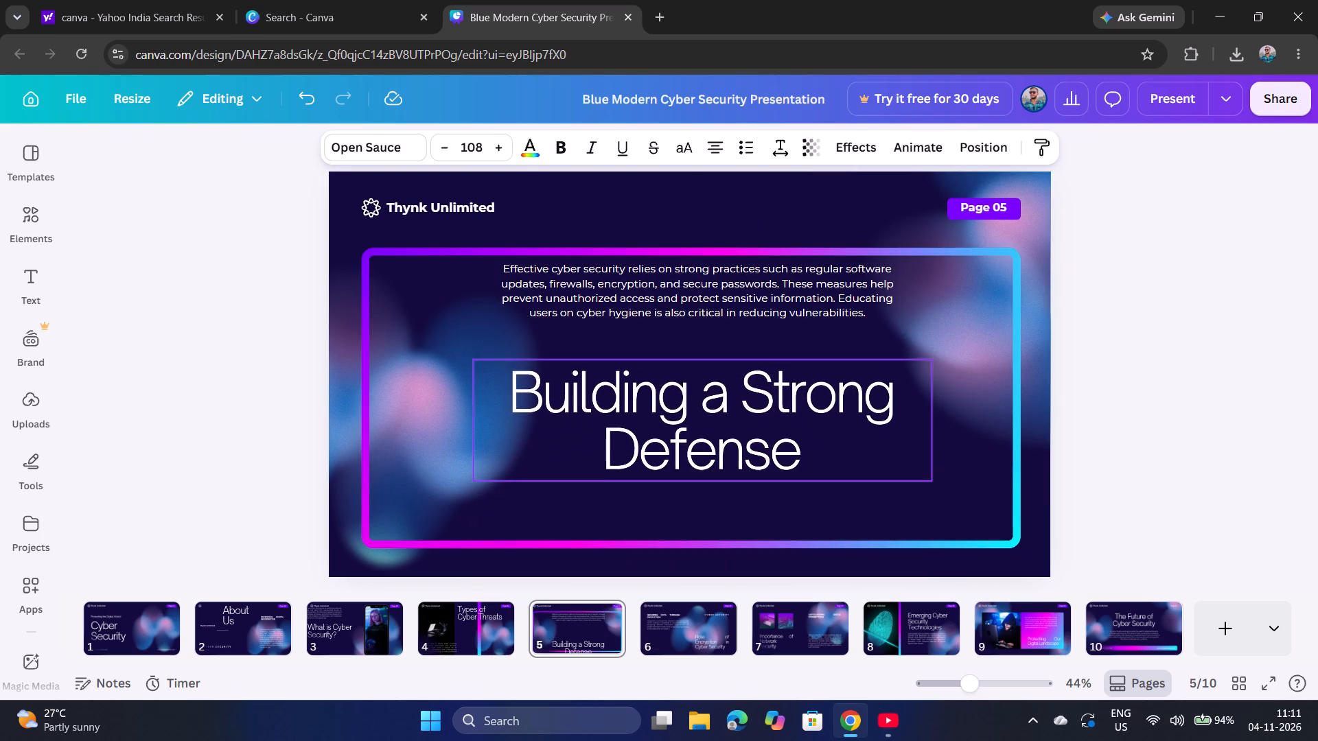
pyautogui.moveTo(809, 390); pyautogui.dragTo(809, 386)
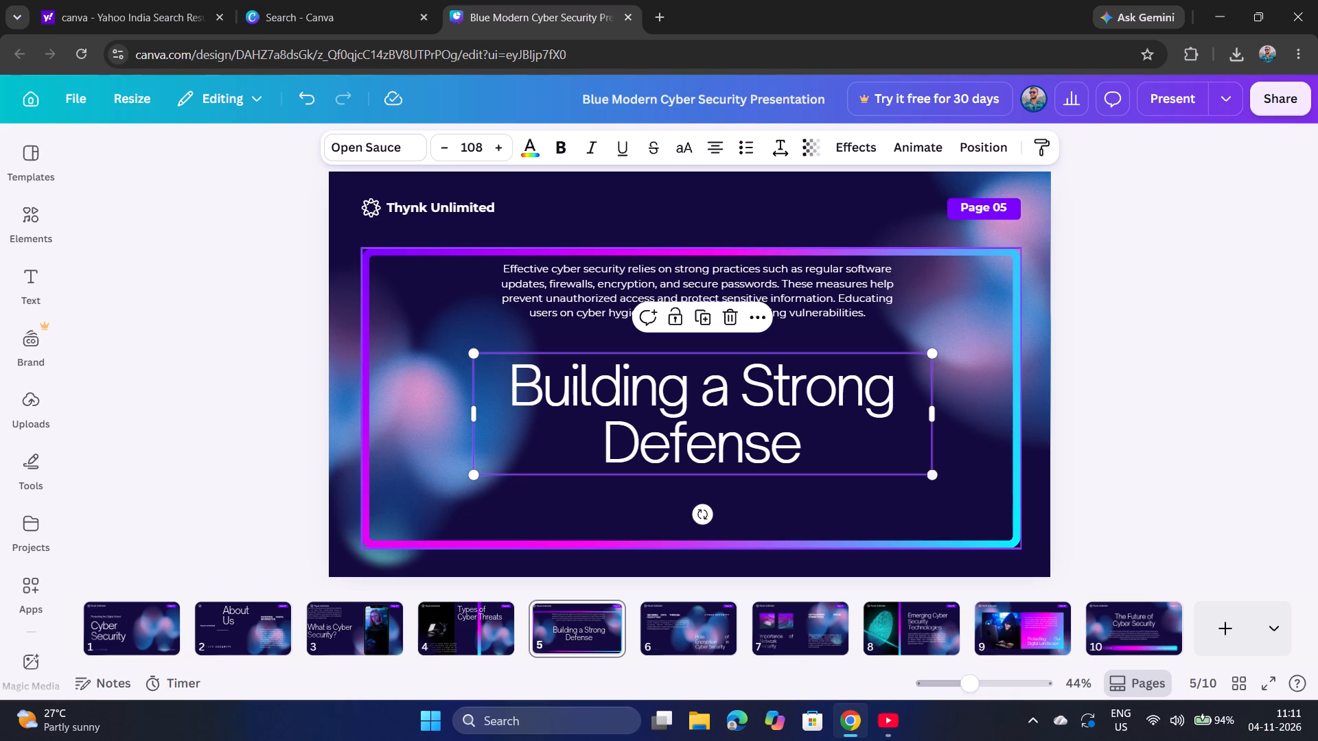
# Shrink the gradient frame on page 5 to fit closely around the paragraph and heading, and shift it right to centre it.
pyautogui.click(1018, 543)
pyautogui.moveTo(1016, 555); pyautogui.dragTo(988, 482)
pyautogui.moveTo(1026, 548); pyautogui.dragTo(962, 474)
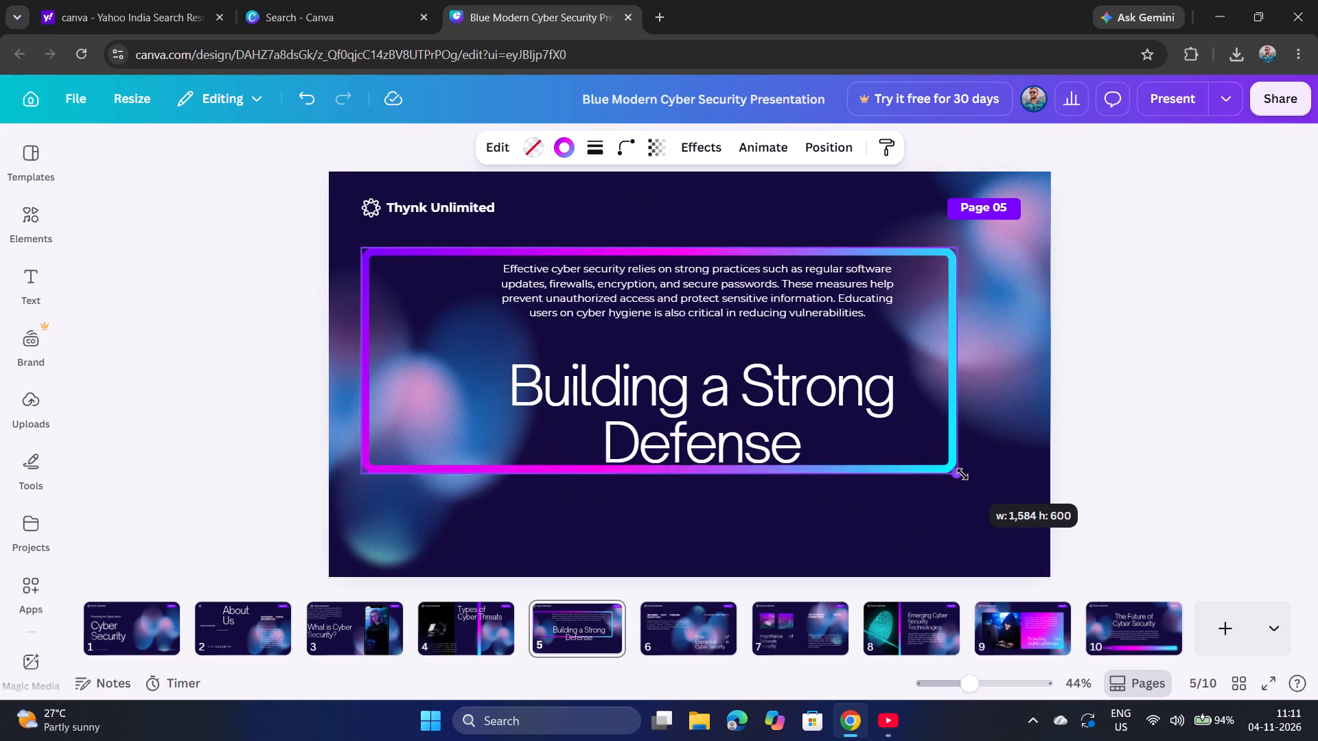
pyautogui.moveTo(962, 474); pyautogui.dragTo(976, 495)
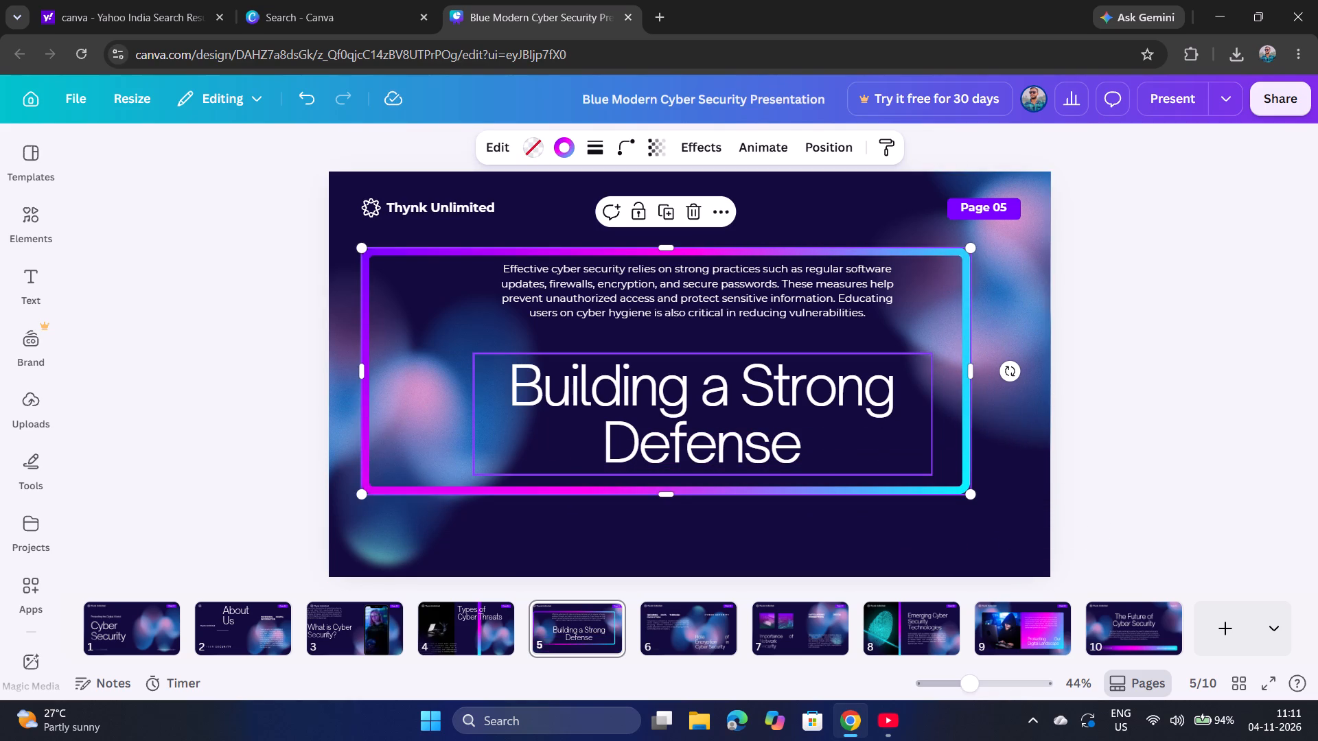
pyautogui.moveTo(951, 426); pyautogui.dragTo(971, 425)
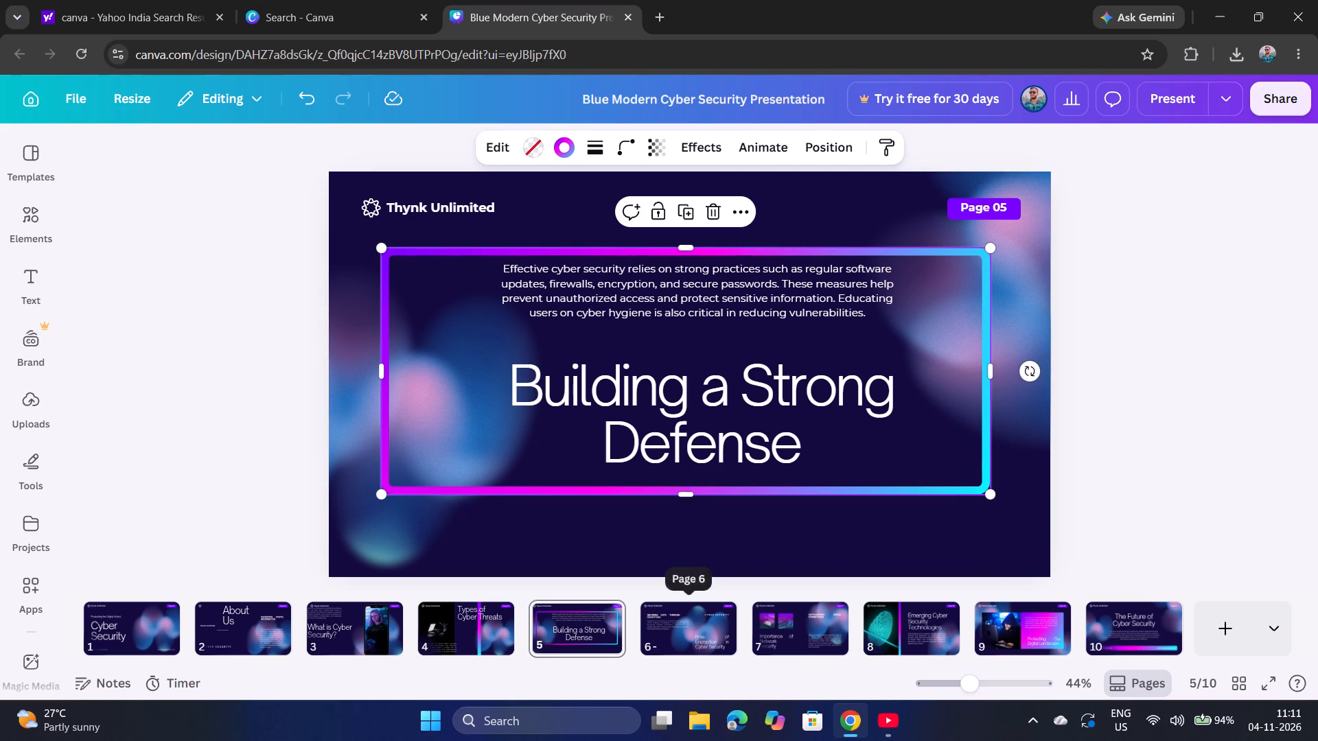
# Open page 6 of the presentation.
pyautogui.click(673, 631)
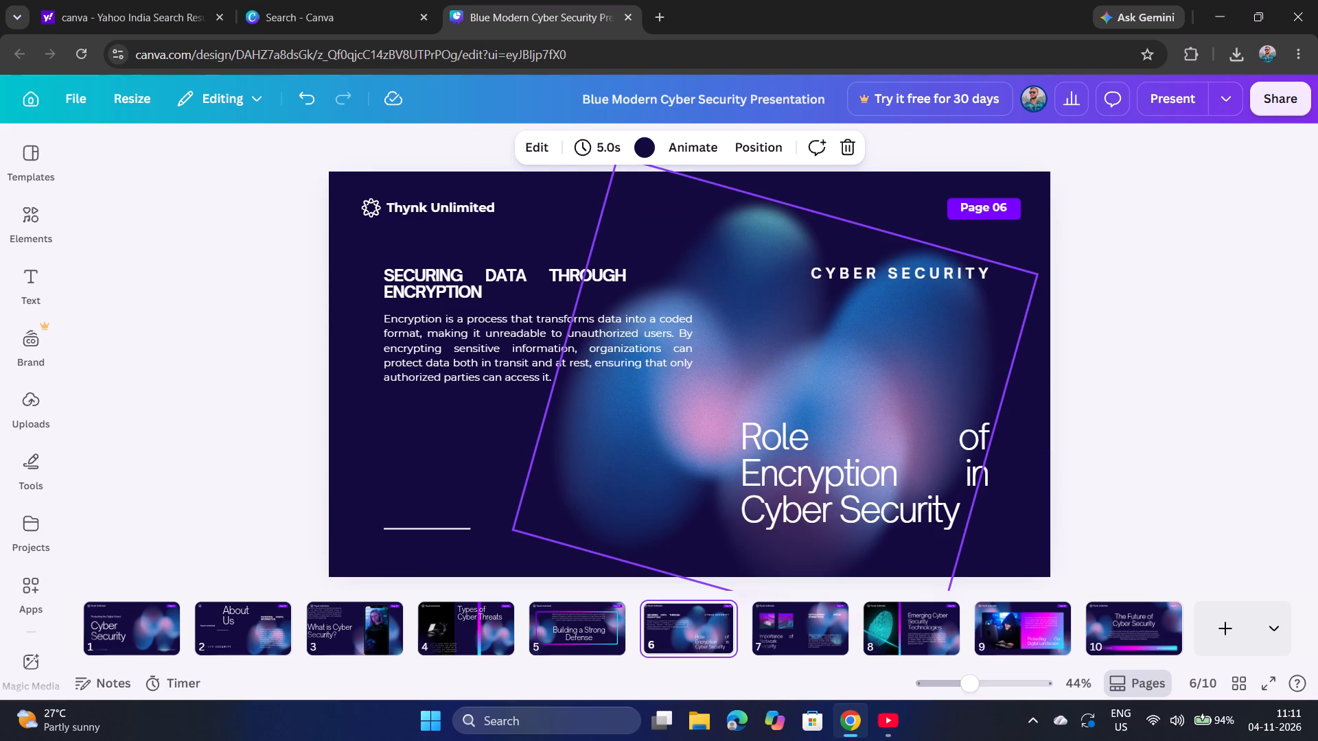
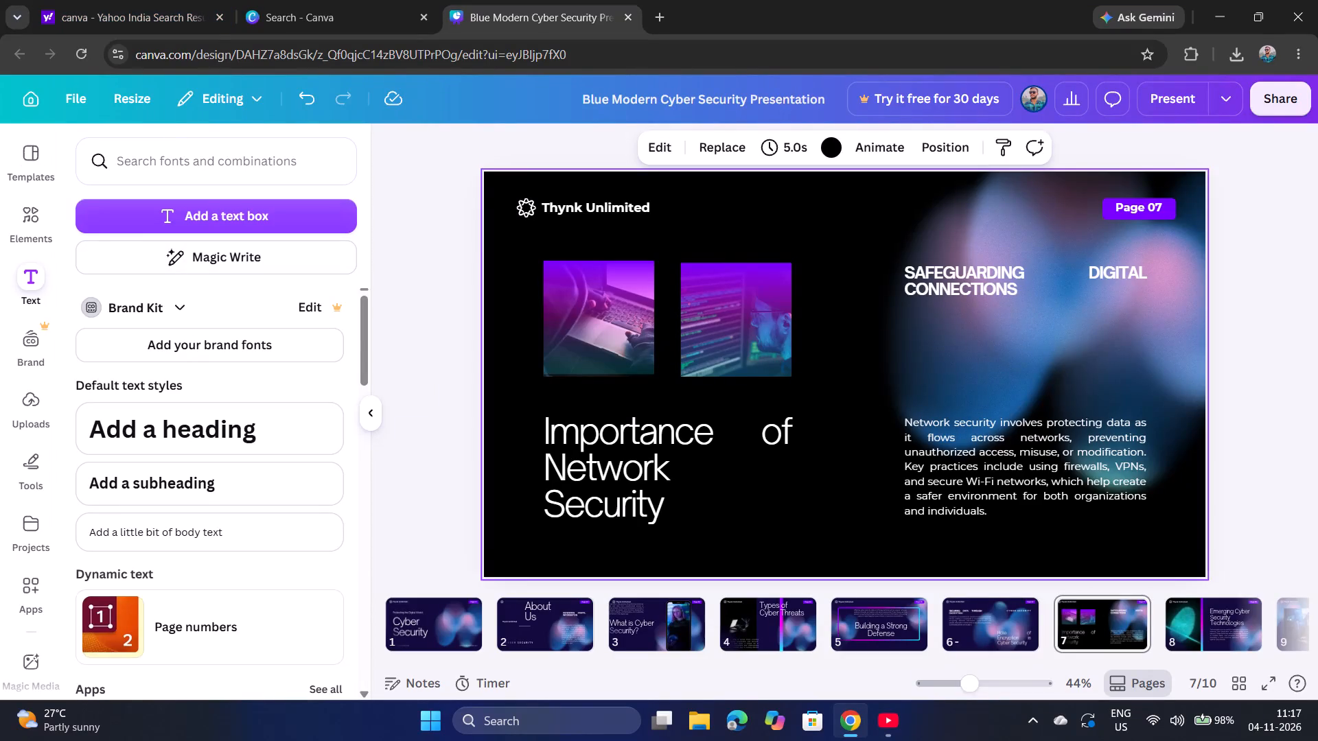
# Apply the Sleek page animation to page 7, on both enter and exit, after previewing the Simple style.
pyautogui.click(899, 145)
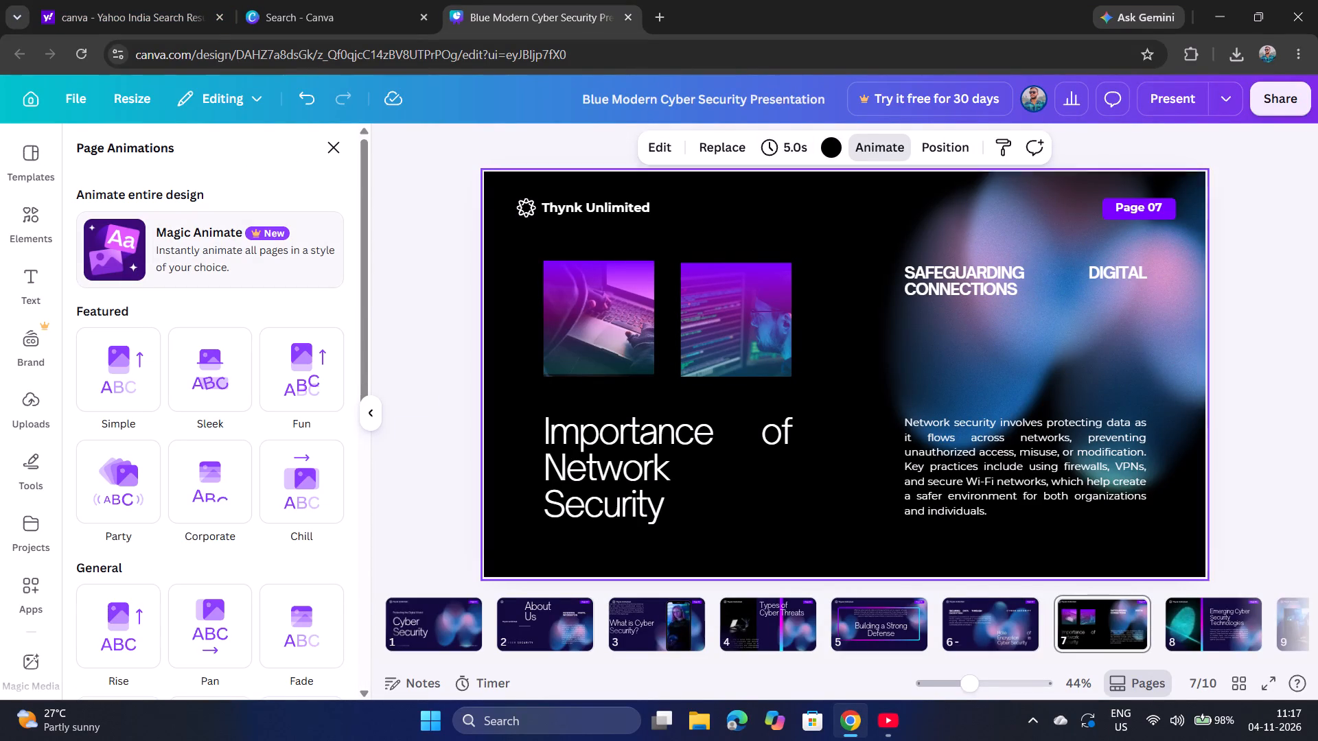
pyautogui.click(139, 368)
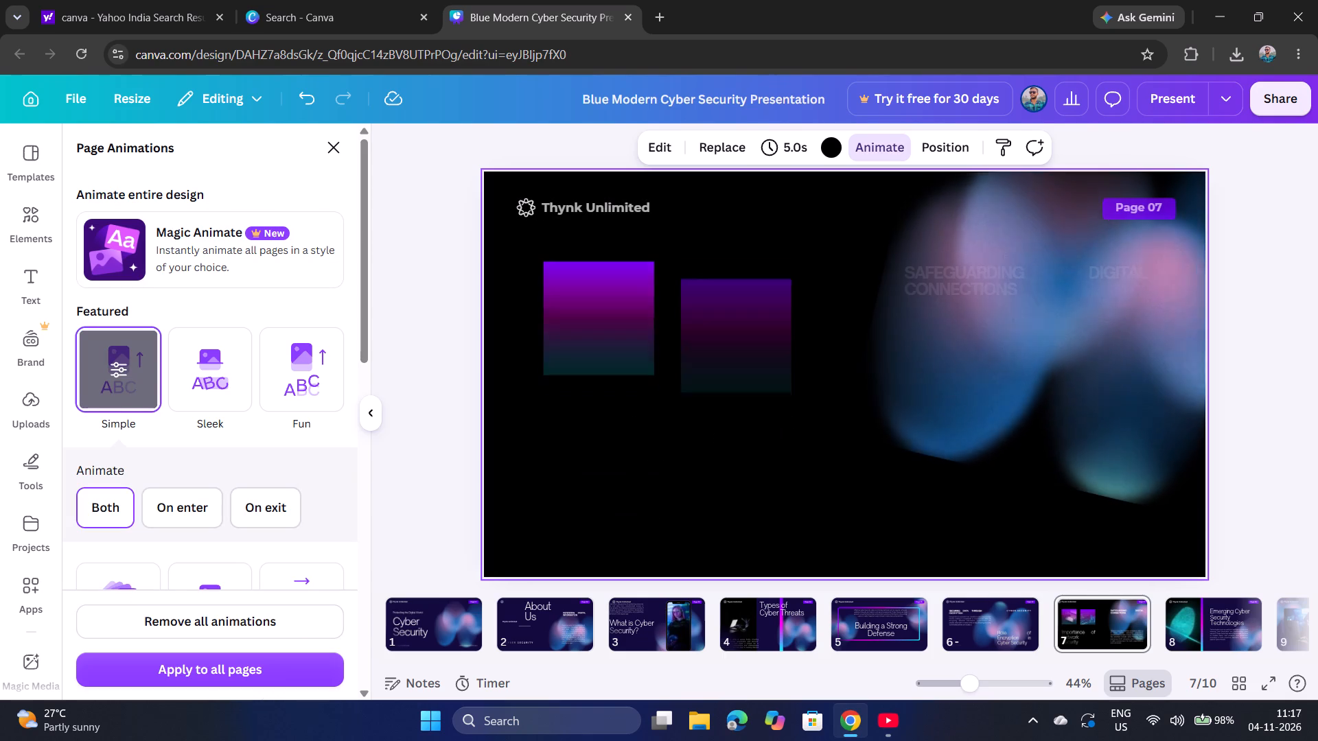
pyautogui.click(220, 381)
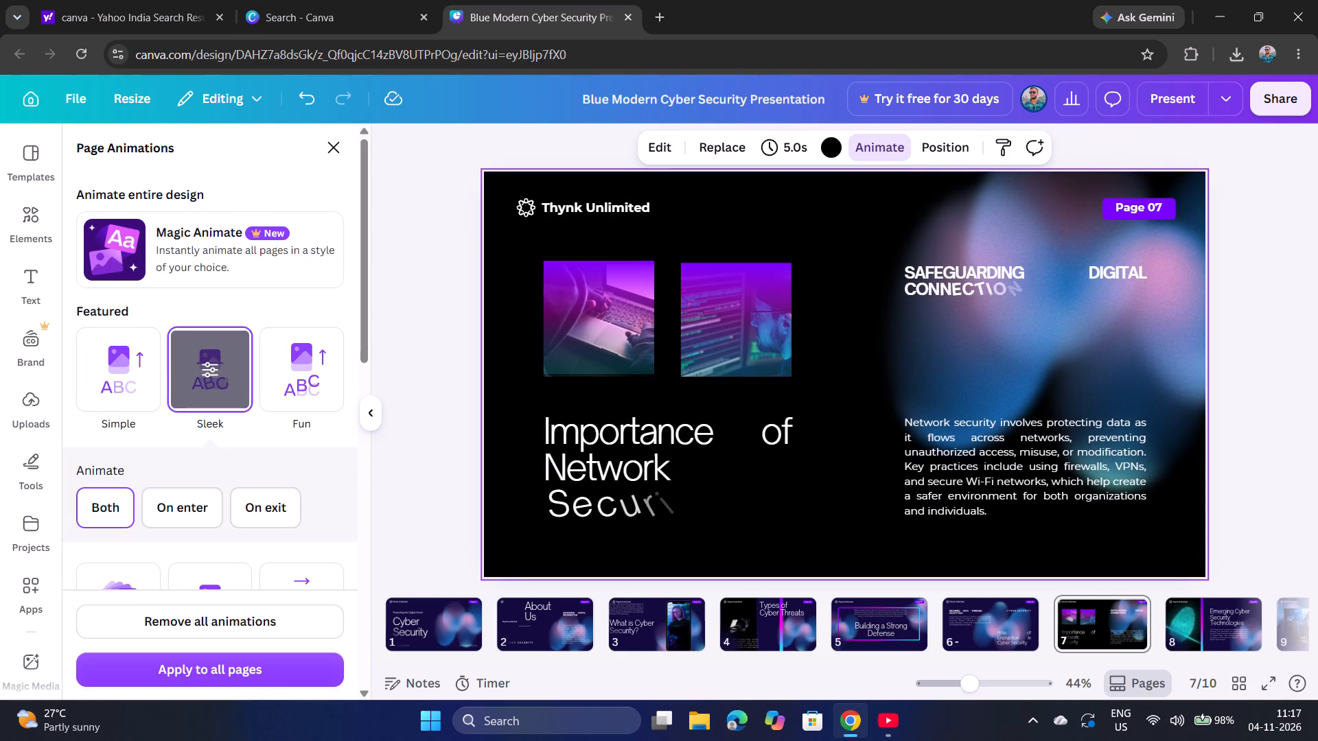
pyautogui.click(328, 158)
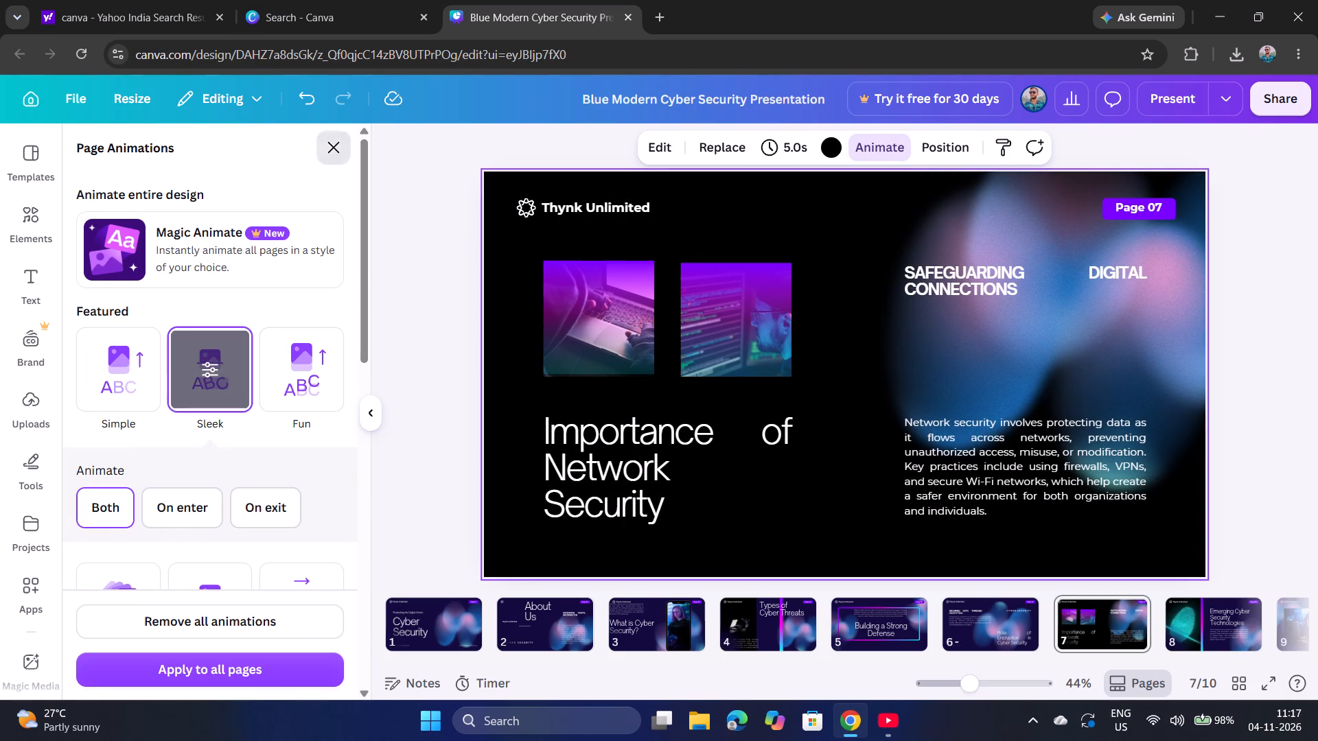
pyautogui.click(414, 174)
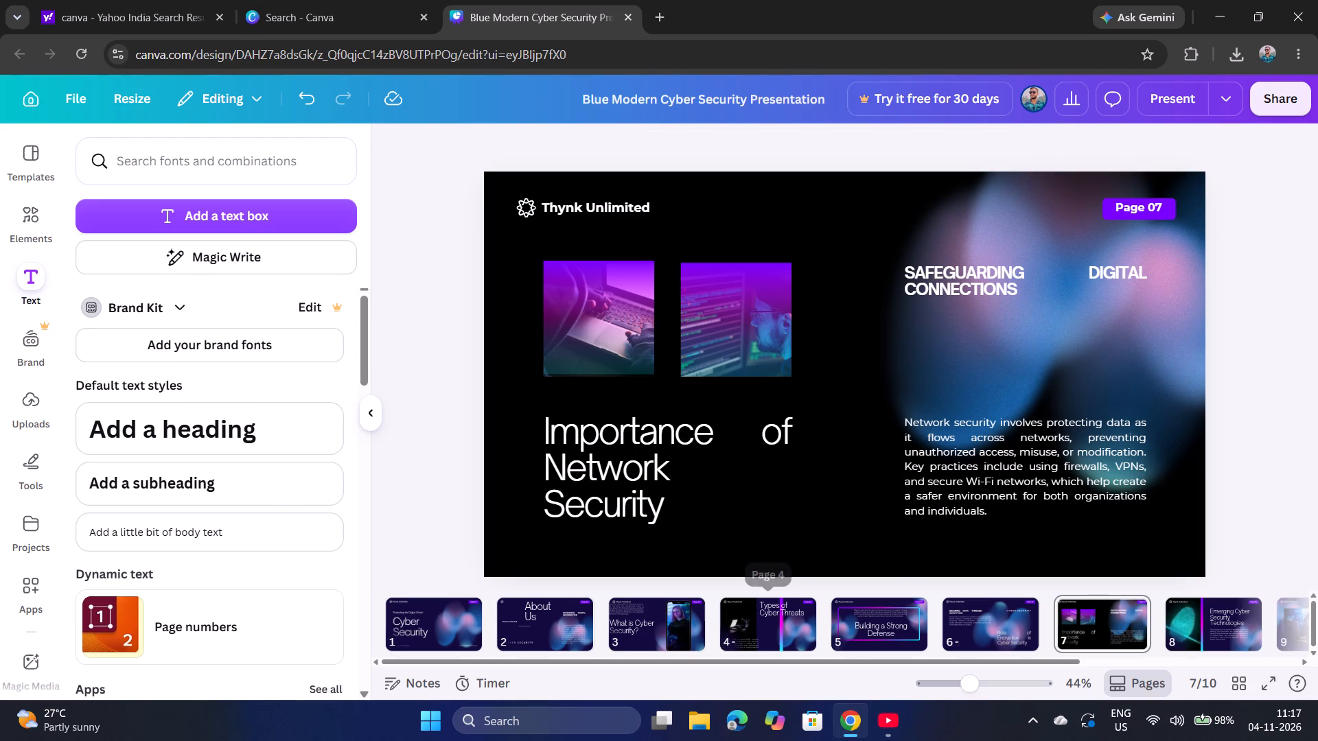
# Look over pages 5 and 6 of the presentation and return to page 7.
pyautogui.click(850, 622)
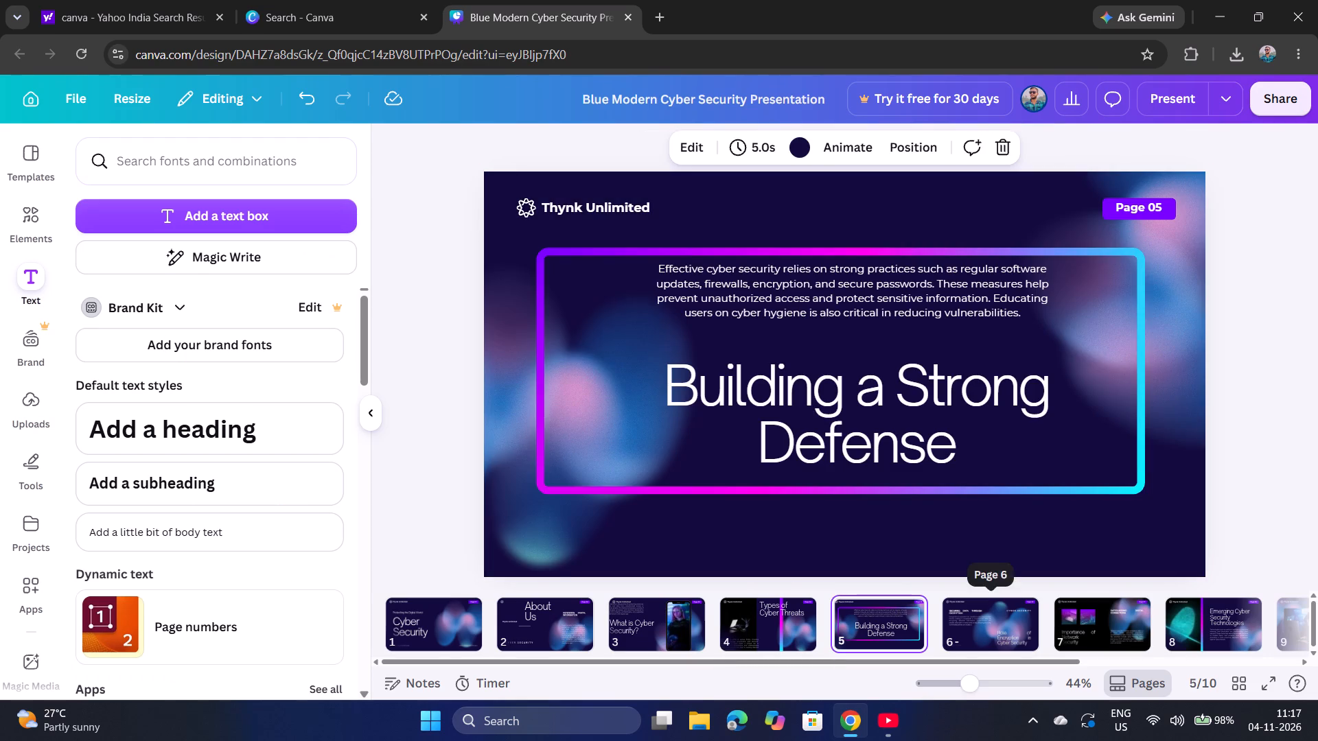
pyautogui.click(993, 636)
pyautogui.click(1114, 625)
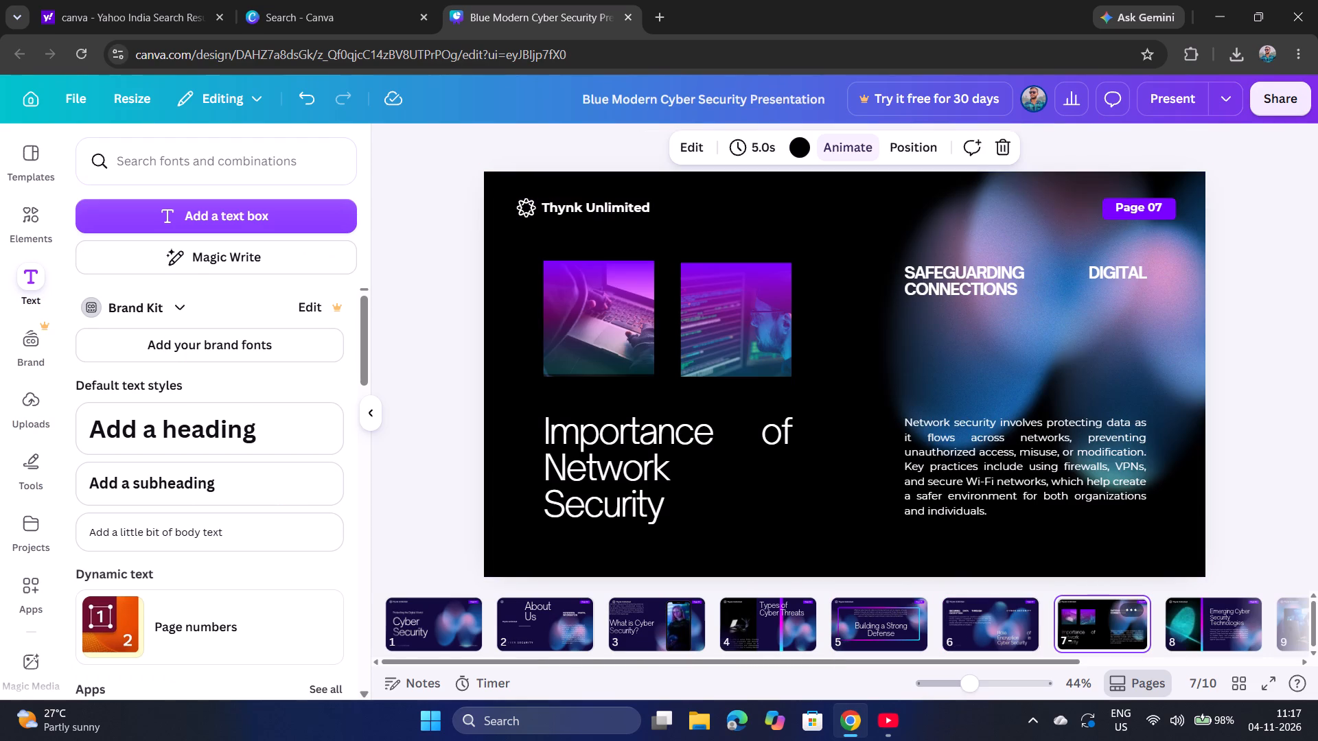
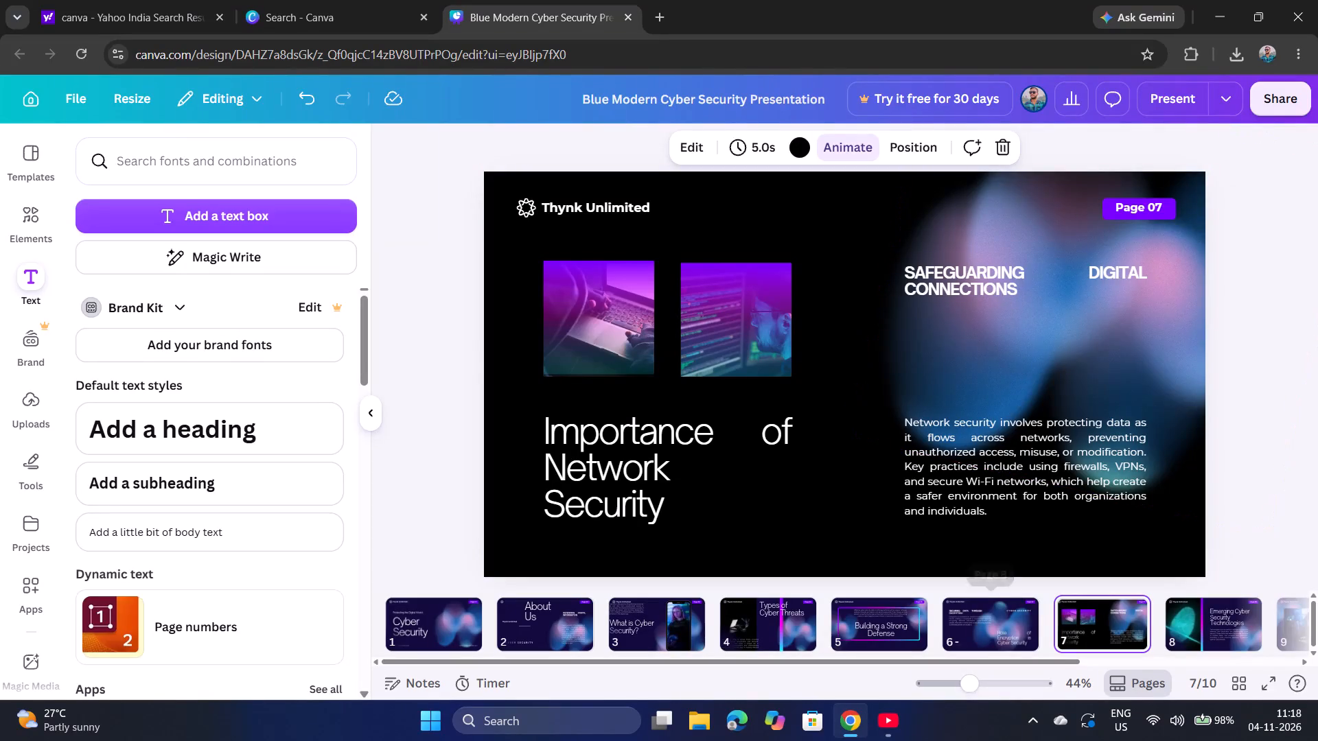
# Reorder the presentation so the Importance of Network Security page becomes the fifth page, before Building a Strong Defense.
pyautogui.click(1193, 626)
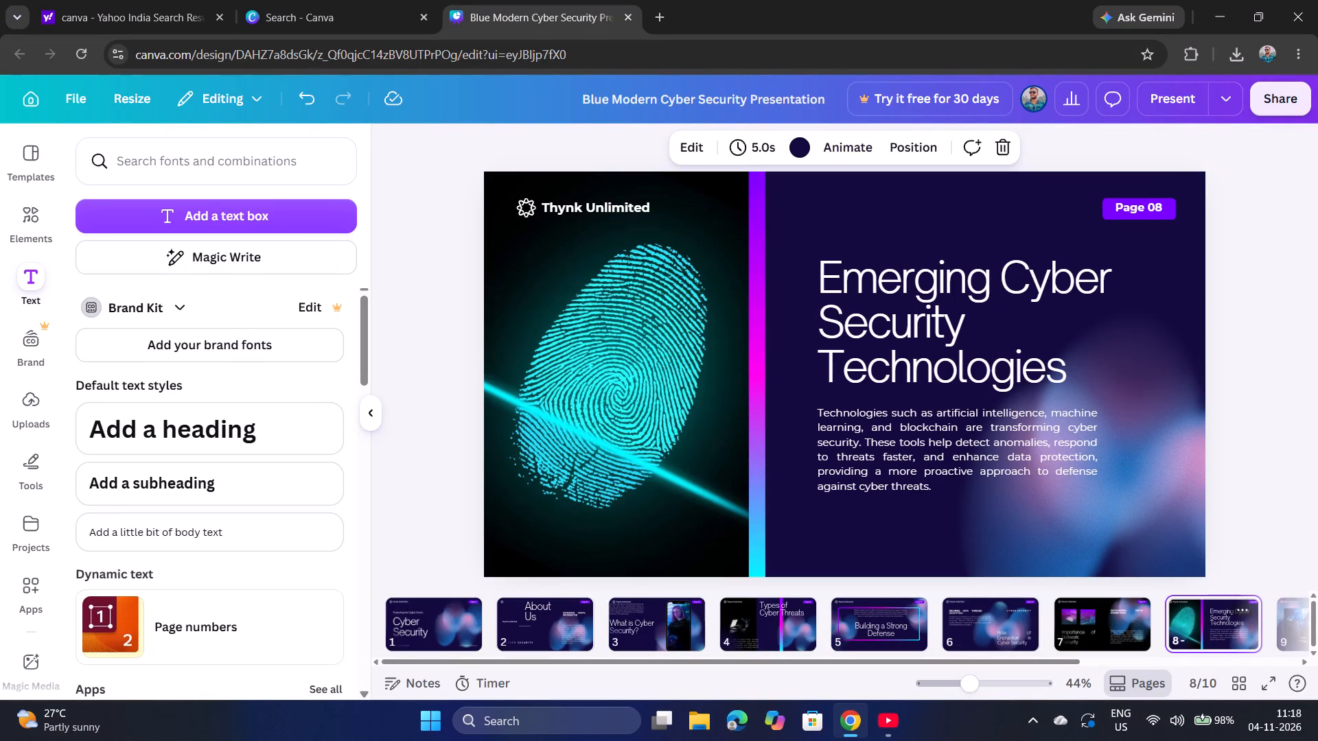
pyautogui.moveTo(1084, 633); pyautogui.dragTo(804, 645)
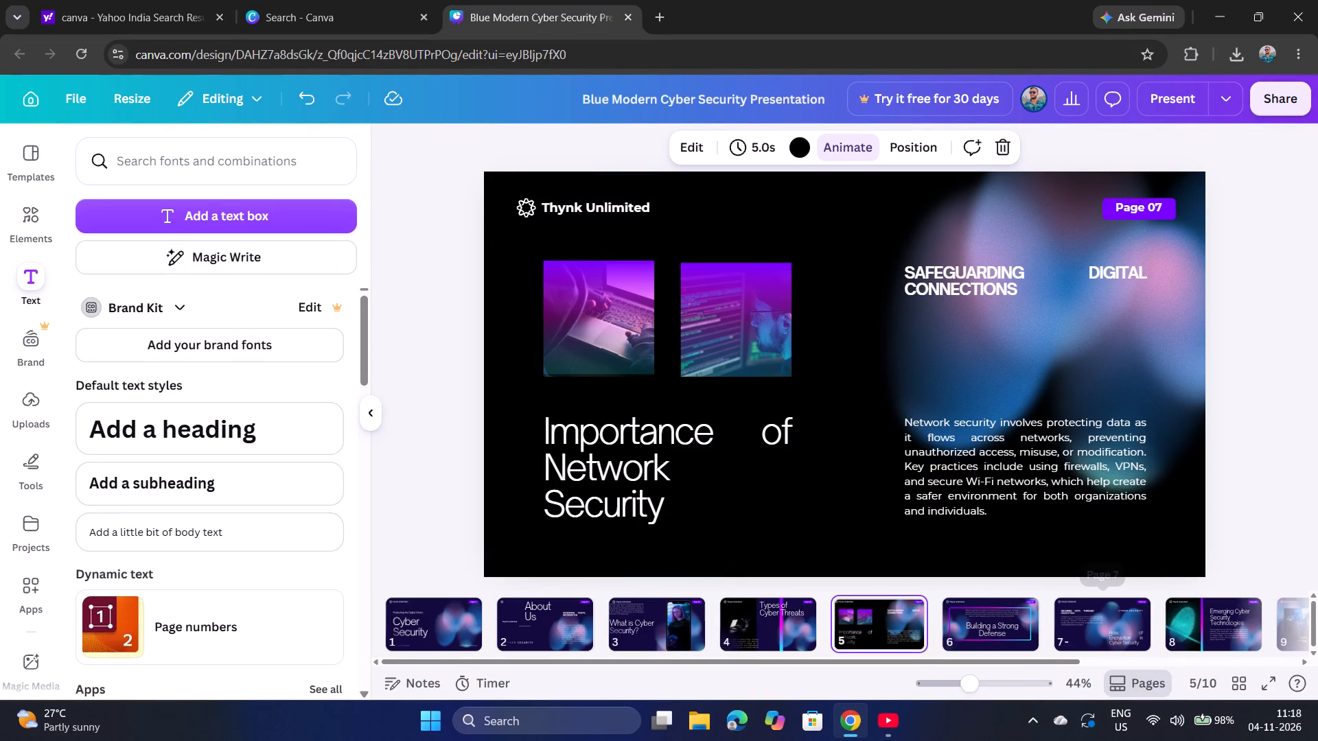
pyautogui.moveTo(1161, 644); pyautogui.dragTo(859, 648)
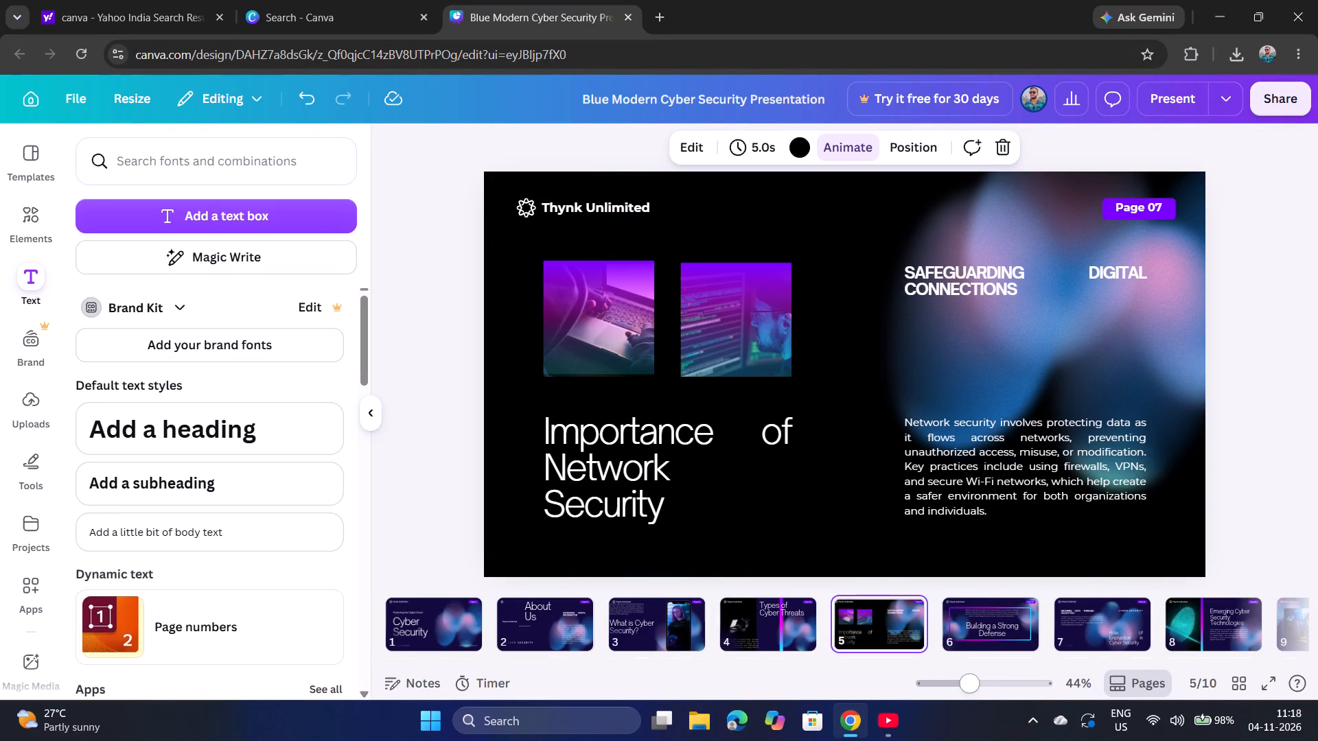
# Look through the presentation from page 10 back to page 5 to review the pages in their current order.
pyautogui.moveTo(1039, 663); pyautogui.dragTo(1259, 656)
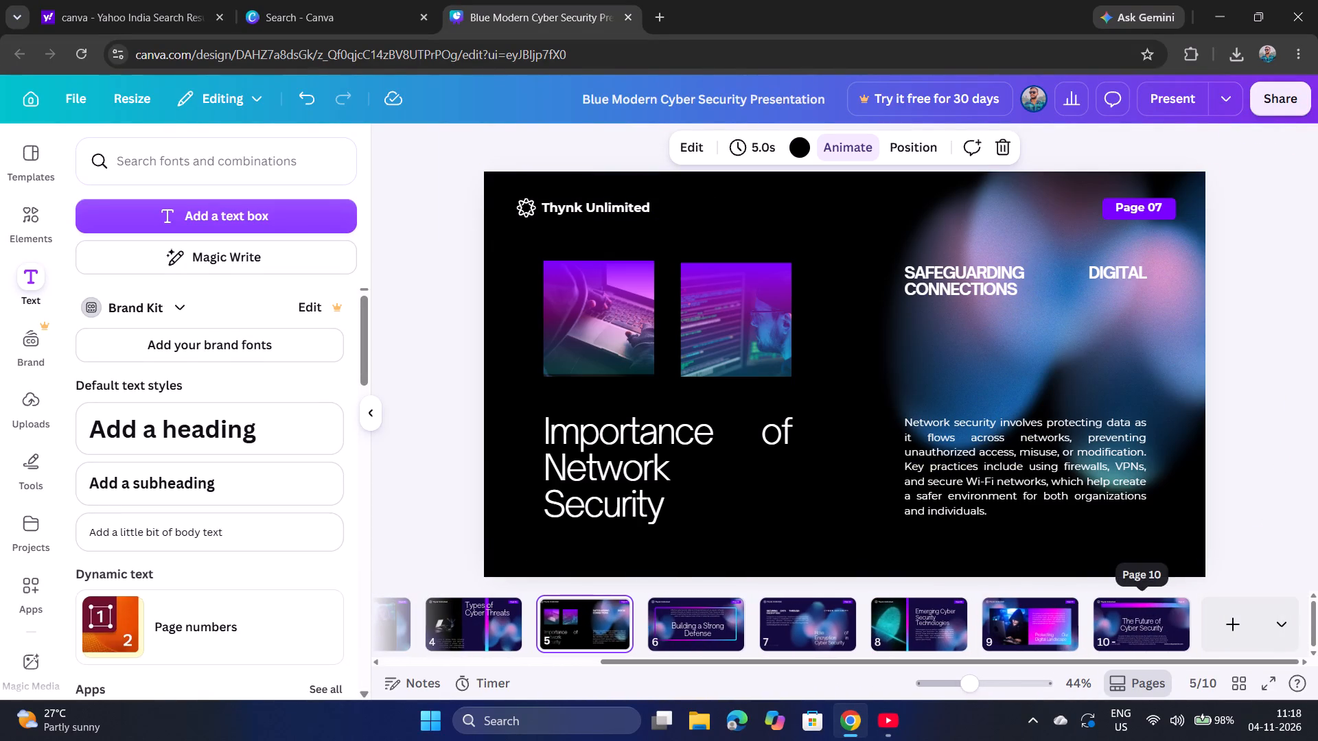
pyautogui.click(1139, 629)
pyautogui.click(1033, 626)
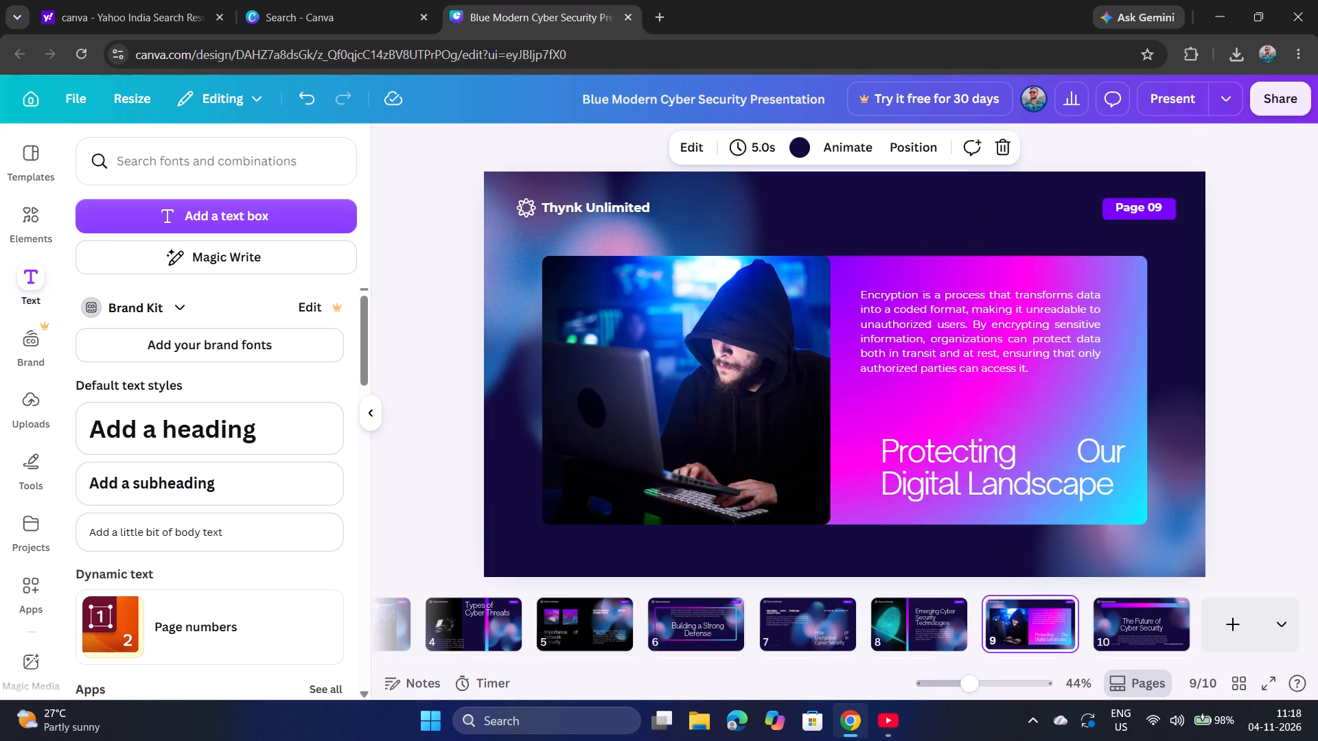
pyautogui.click(928, 627)
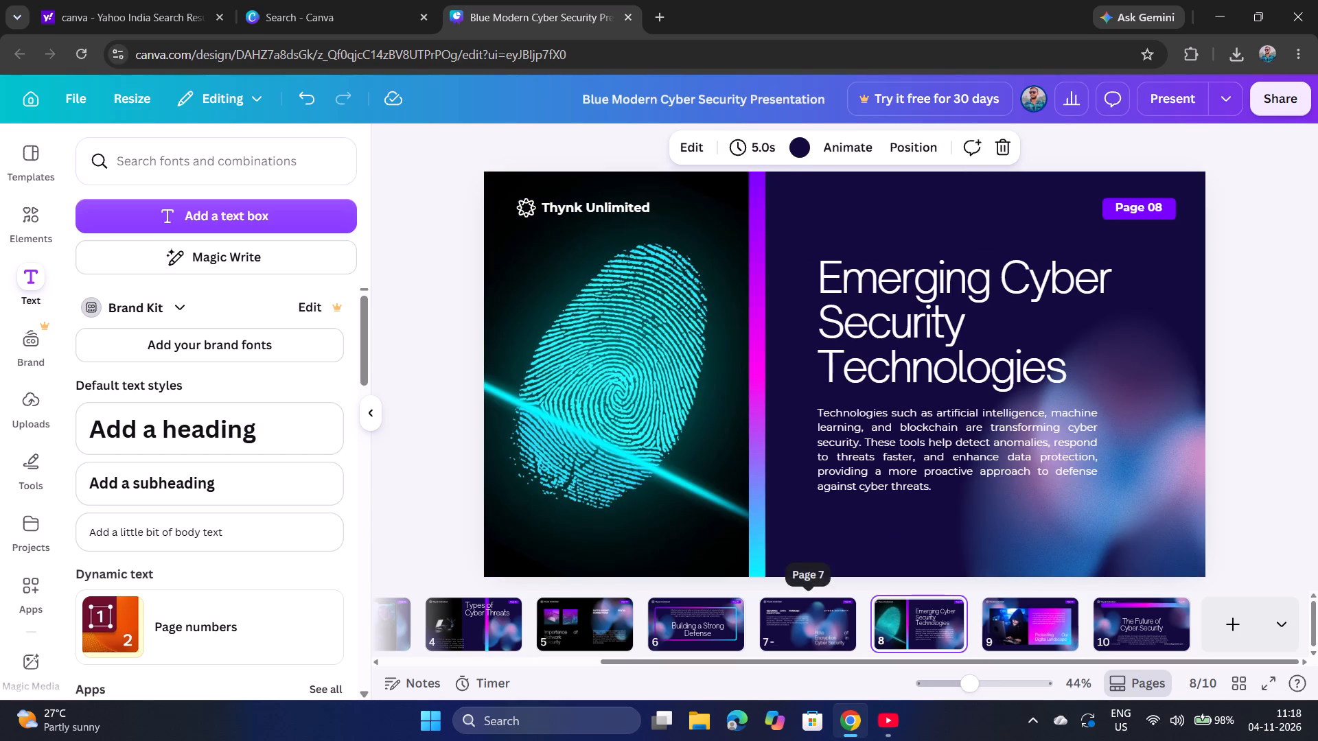
pyautogui.click(802, 624)
pyautogui.click(672, 633)
pyautogui.click(606, 637)
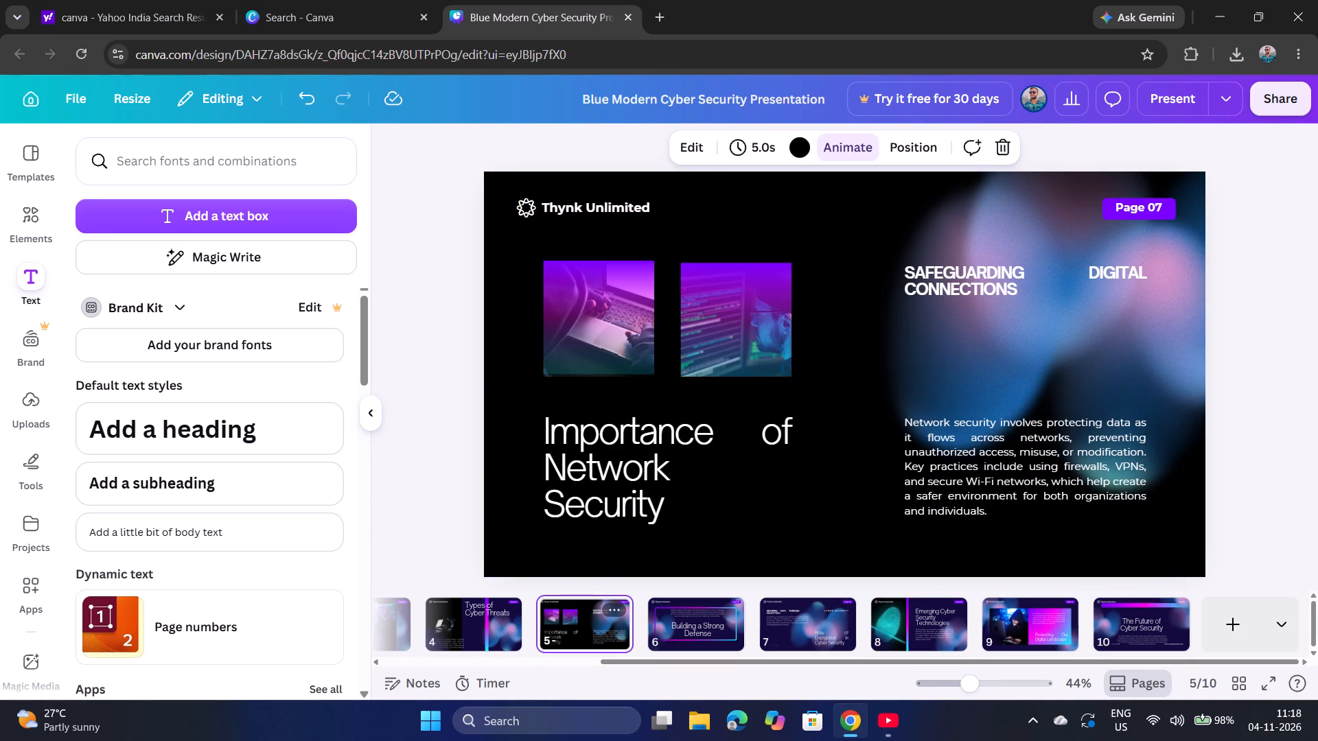
# Change the background colour of page 9, Protecting Our Digital Landscape, to the design's vivid purple.
pyautogui.click(1017, 637)
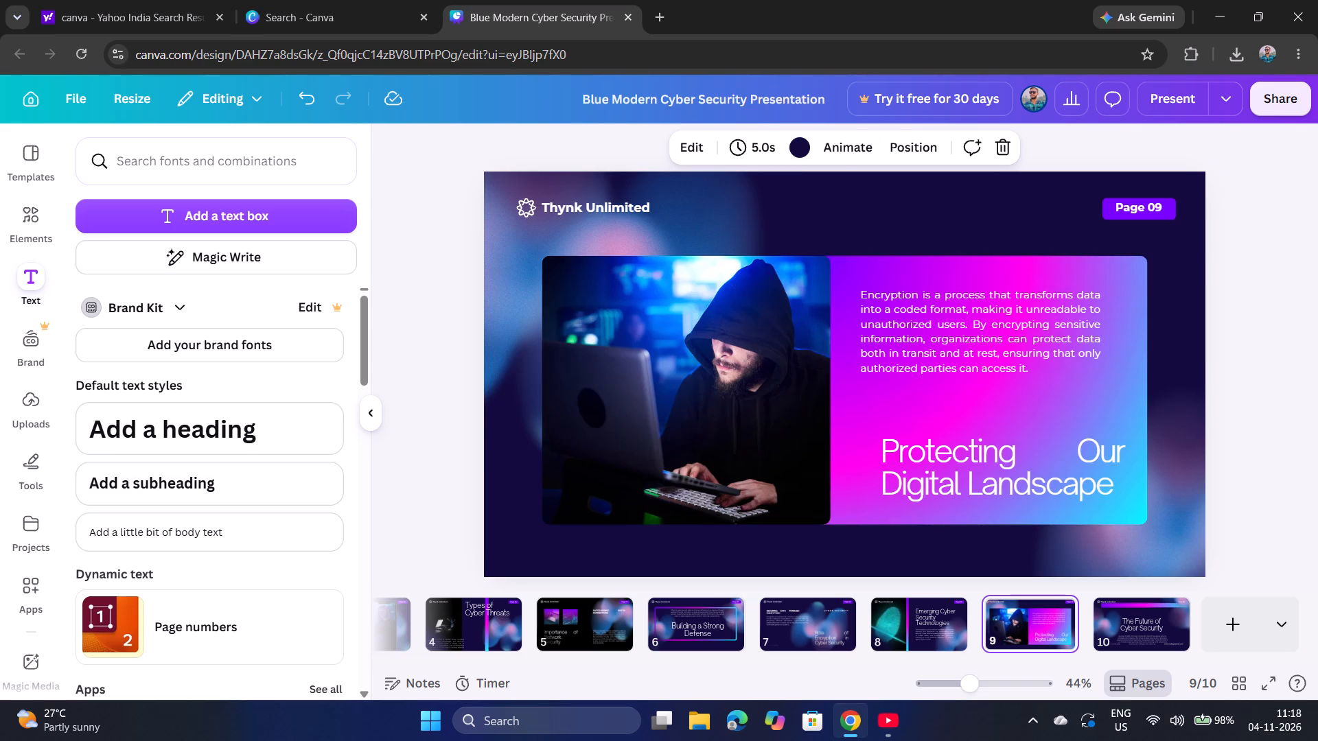
pyautogui.click(796, 152)
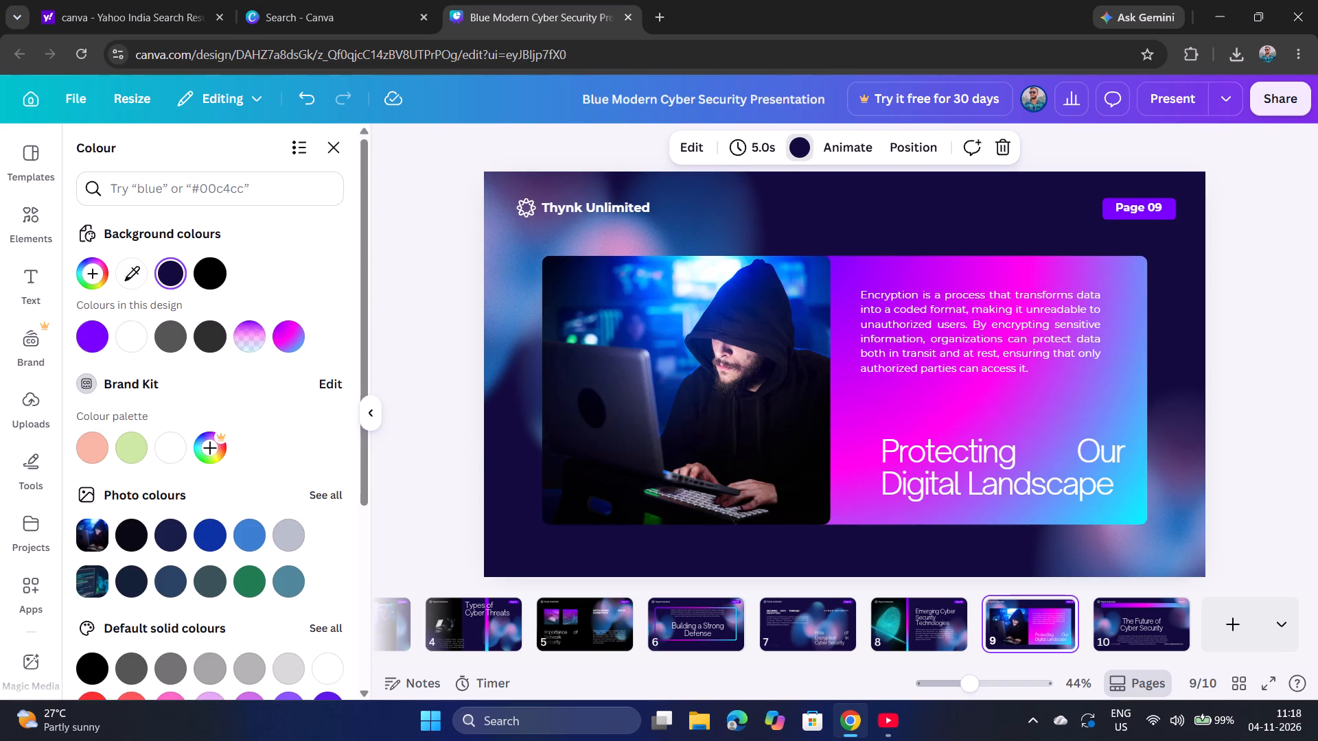
pyautogui.click(90, 333)
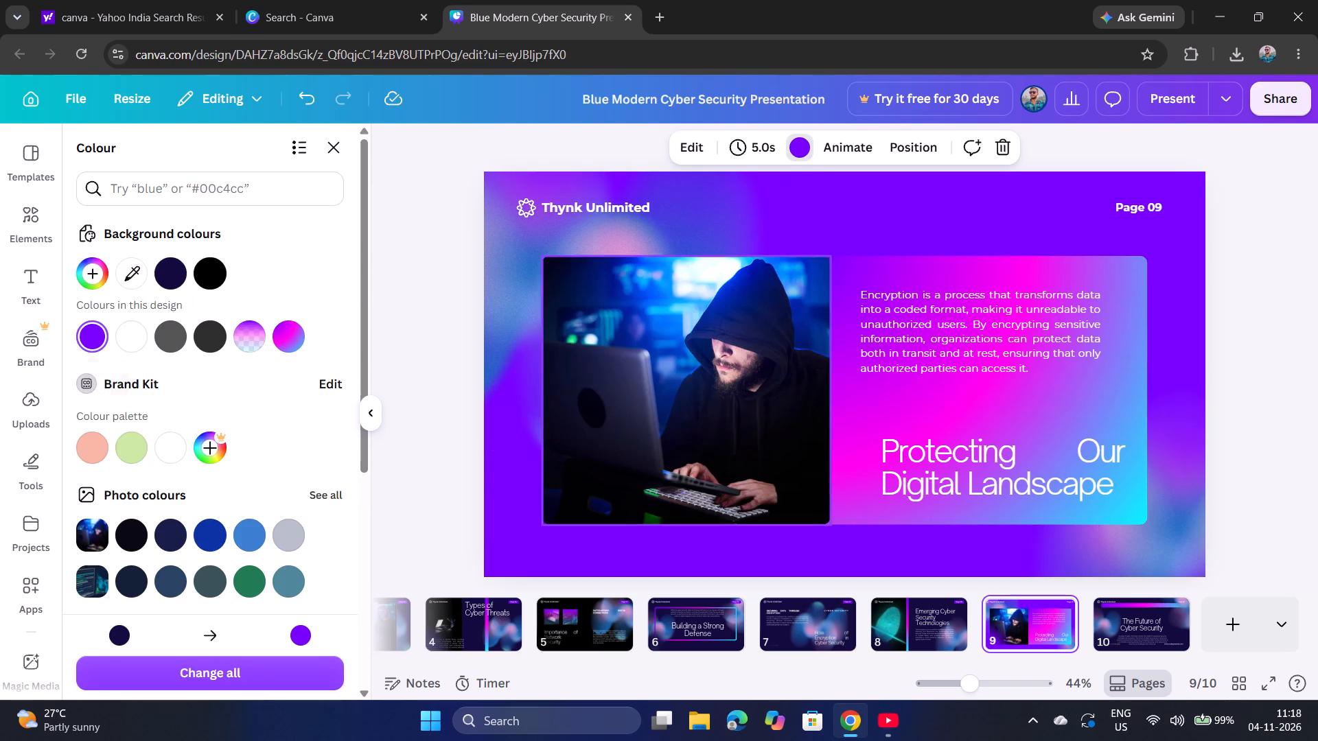
pyautogui.click(429, 278)
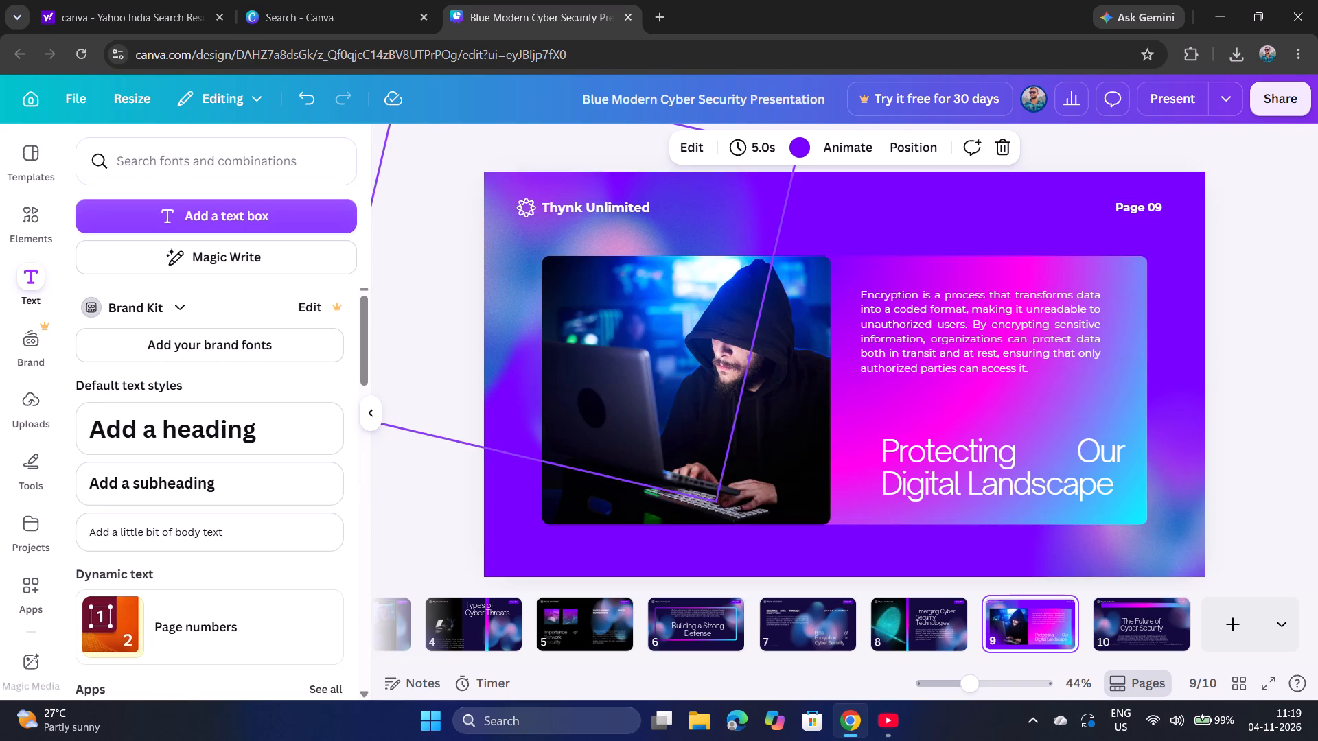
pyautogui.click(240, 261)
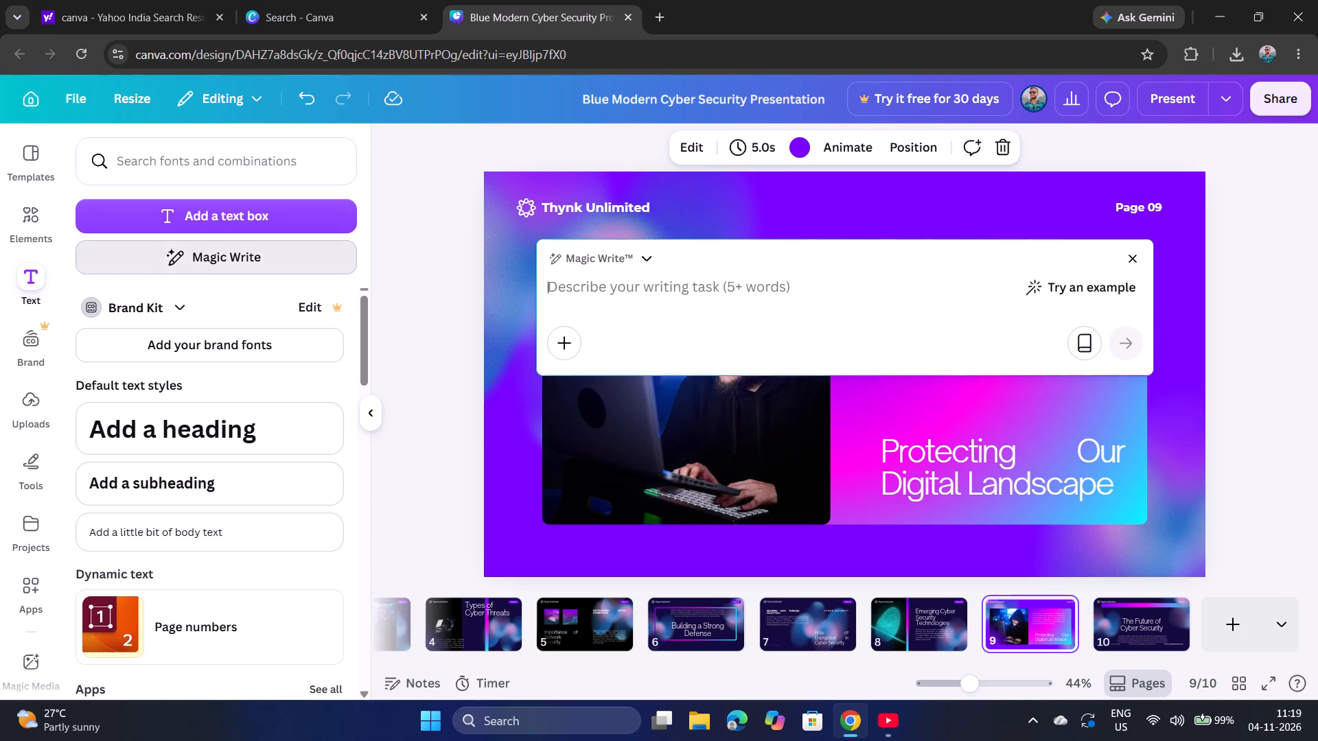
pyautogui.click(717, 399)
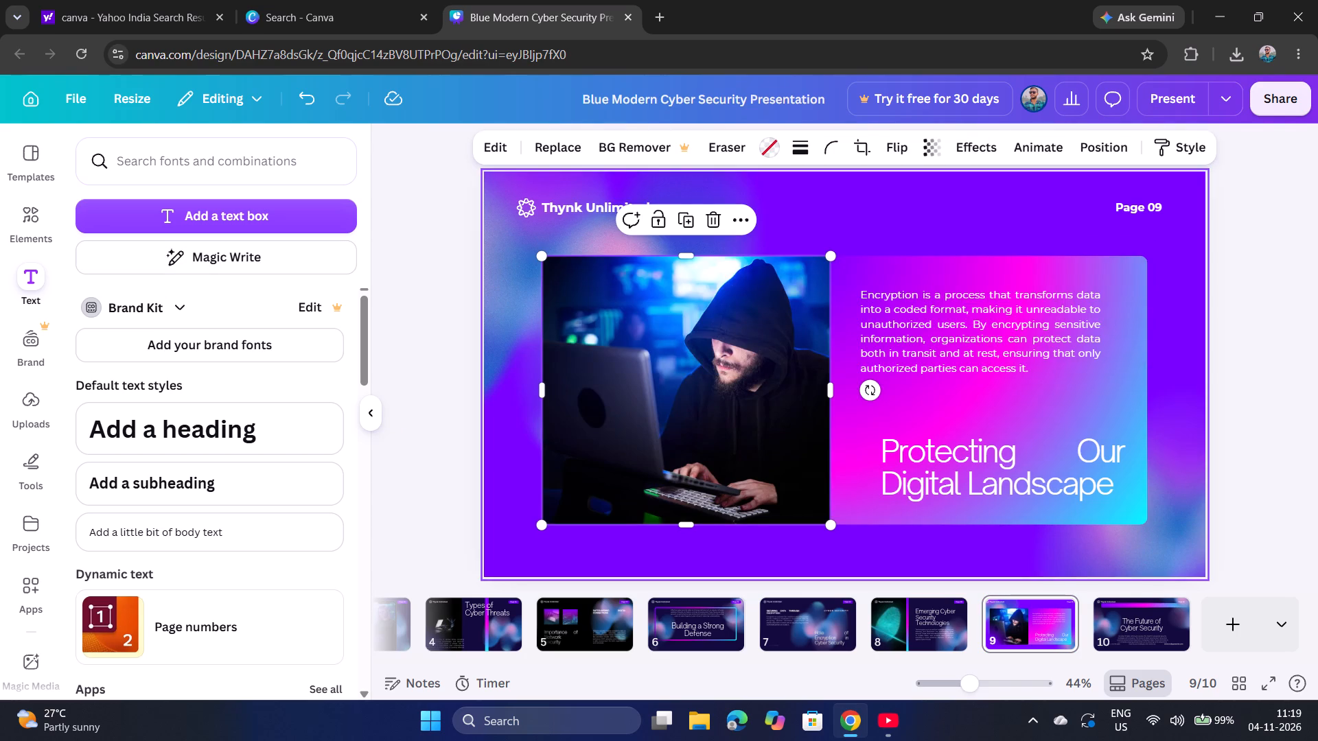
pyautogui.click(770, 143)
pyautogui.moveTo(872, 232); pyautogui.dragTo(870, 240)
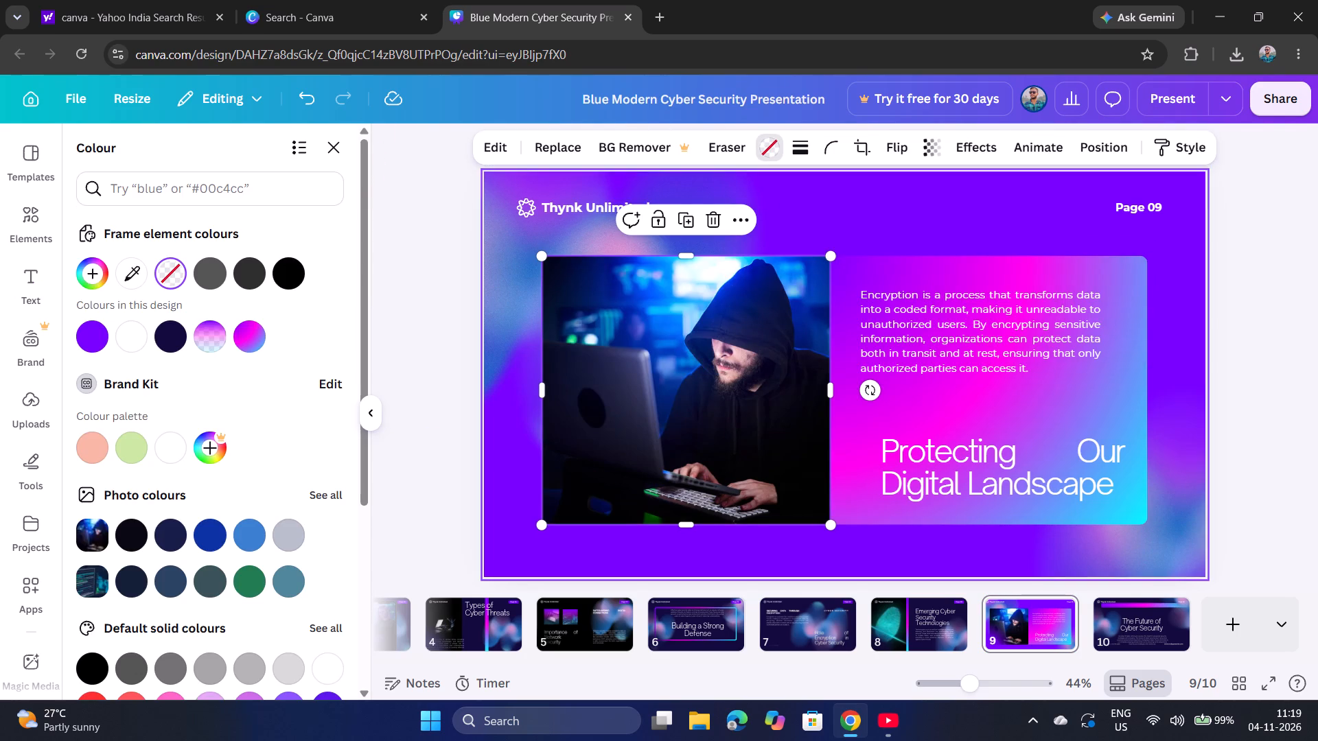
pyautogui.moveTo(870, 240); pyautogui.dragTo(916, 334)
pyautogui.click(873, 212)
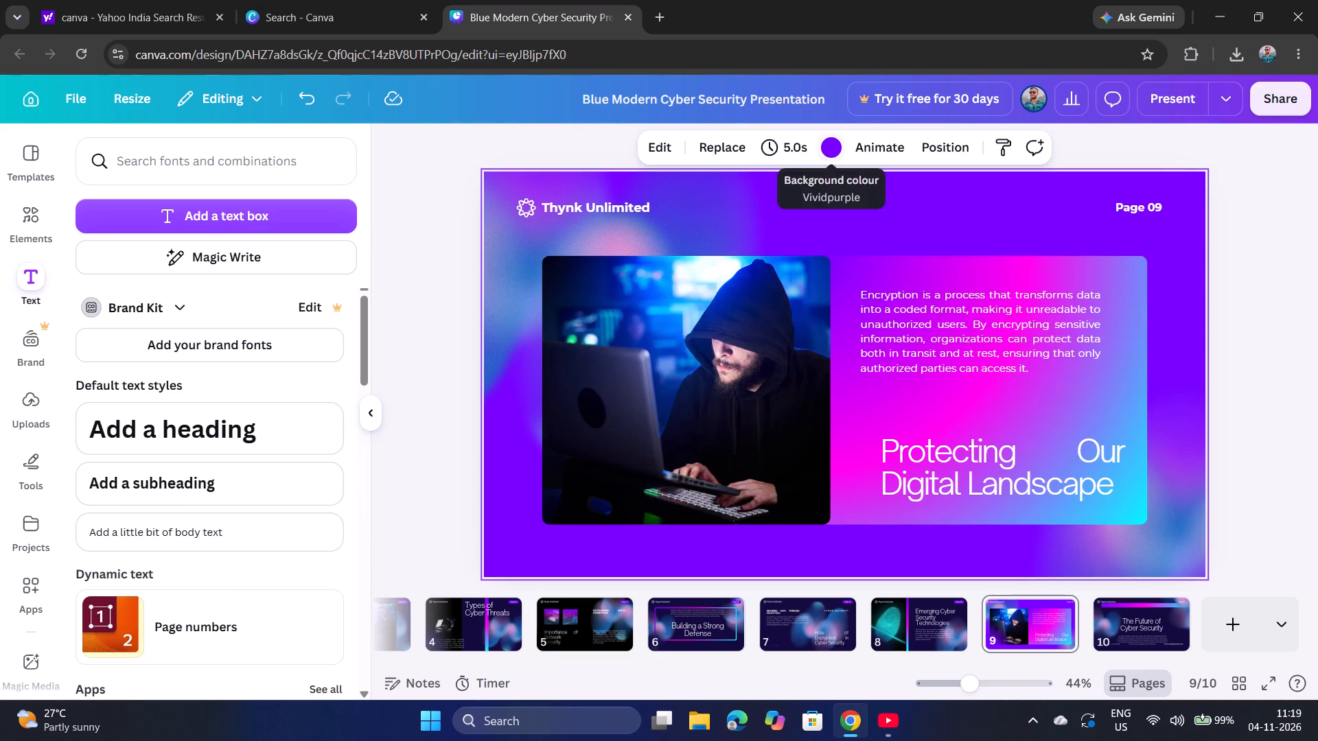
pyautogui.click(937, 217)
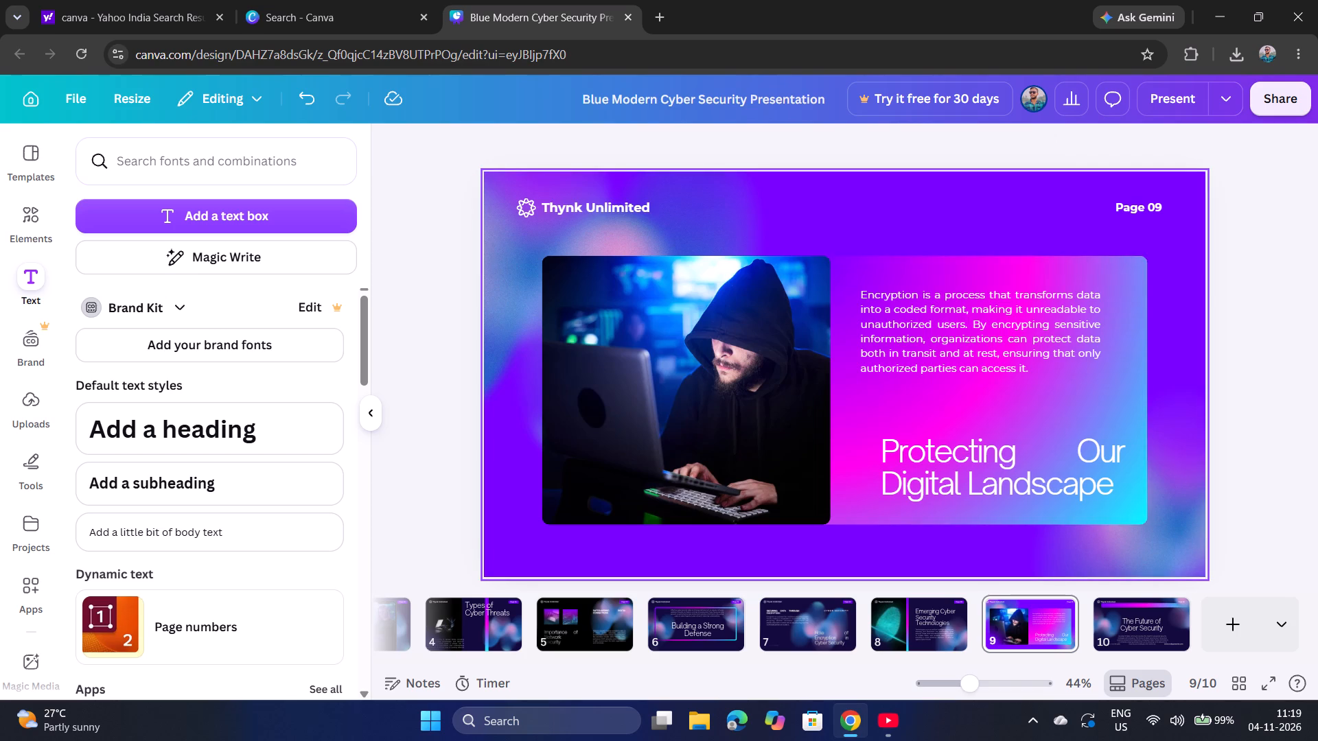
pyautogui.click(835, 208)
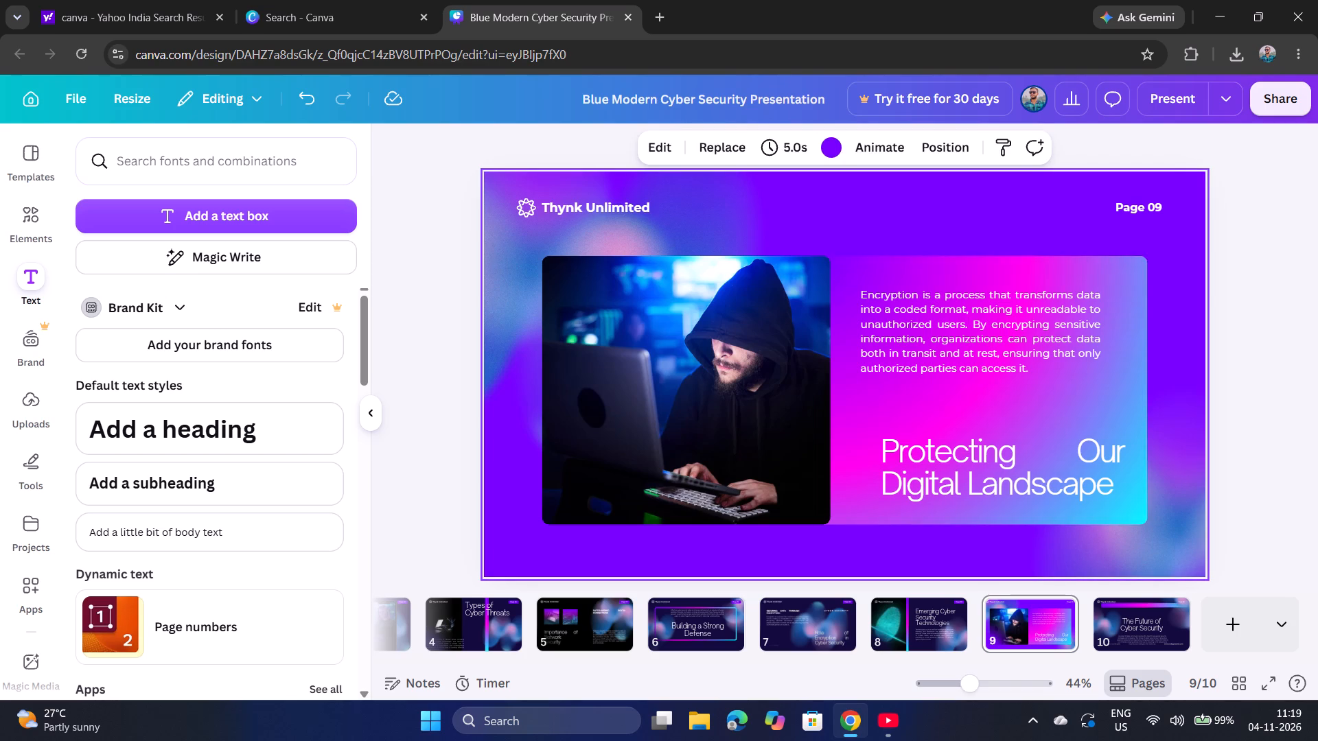
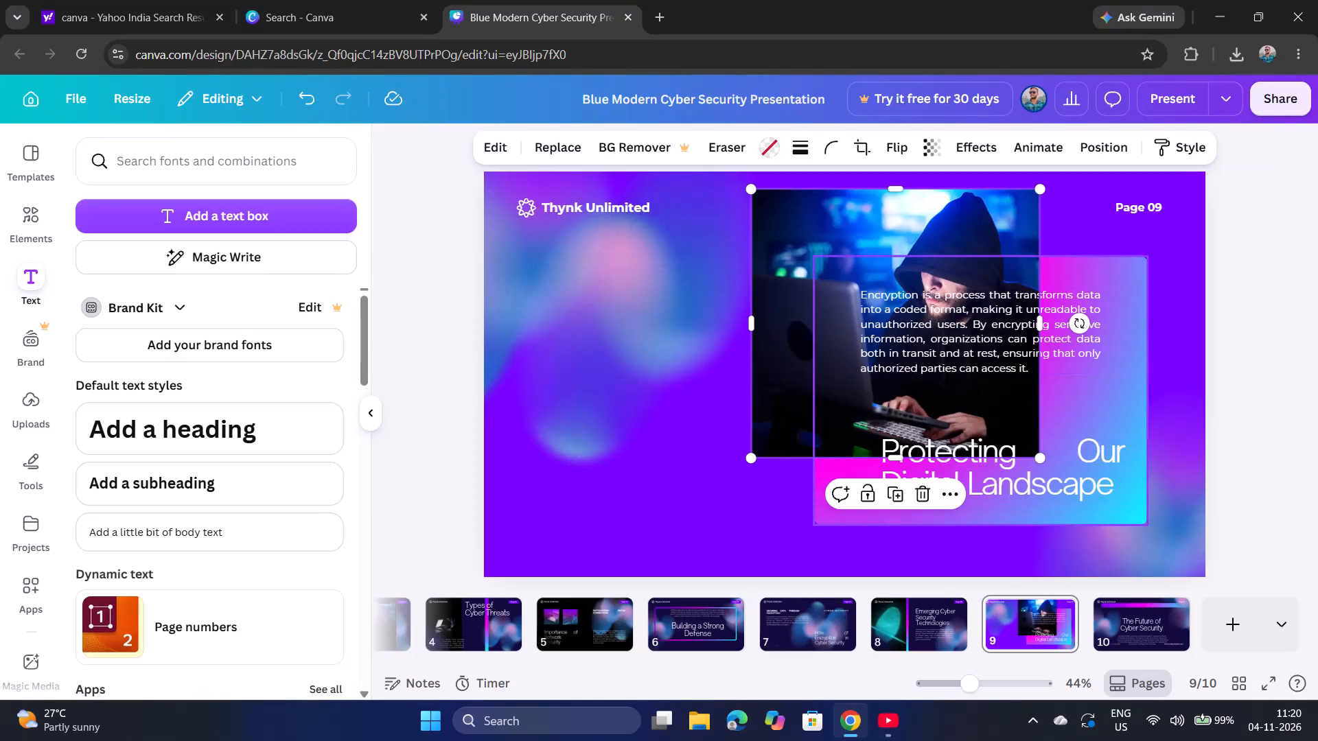
# Rearrange page 9 with the heading at the slide's upper left, the encryption paragraph below it and the hacker photo over the gradient rectangle.
pyautogui.moveTo(1059, 480); pyautogui.dragTo(658, 272)
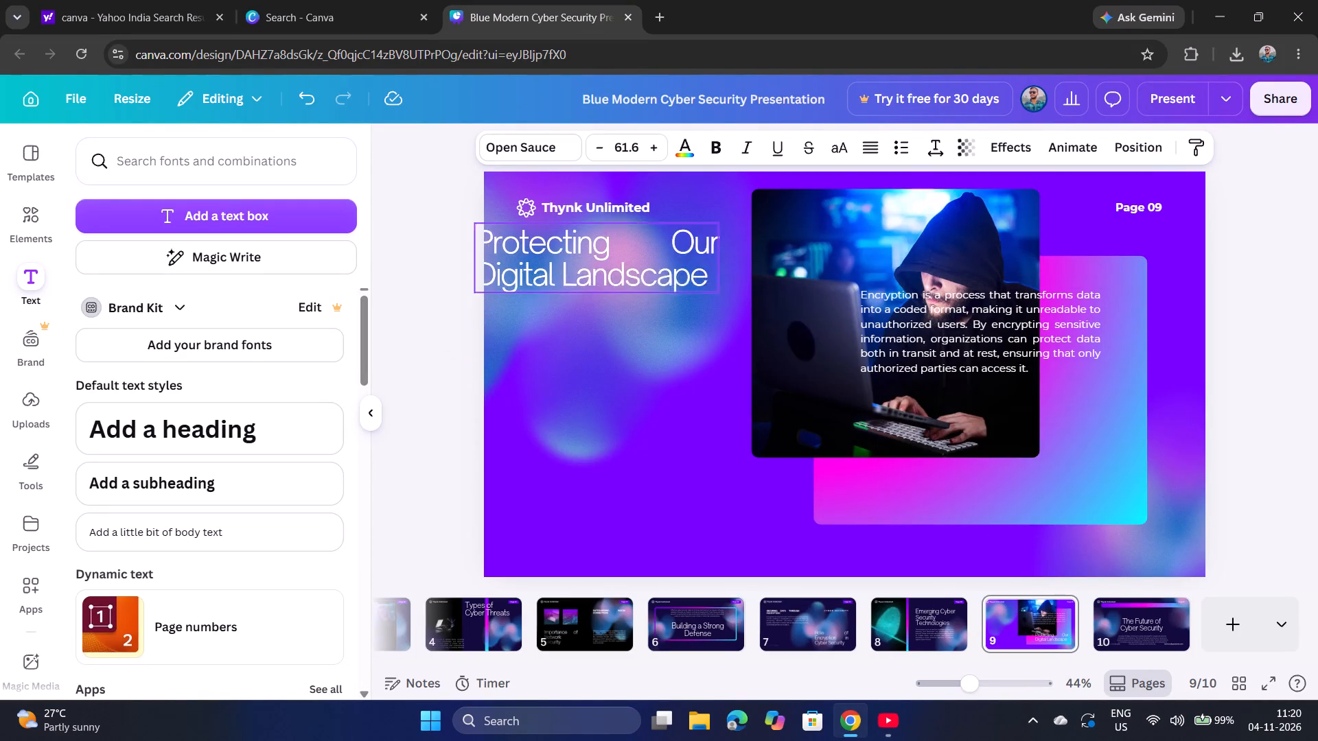
pyautogui.moveTo(658, 272); pyautogui.dragTo(672, 285)
pyautogui.moveTo(998, 414); pyautogui.dragTo(1102, 473)
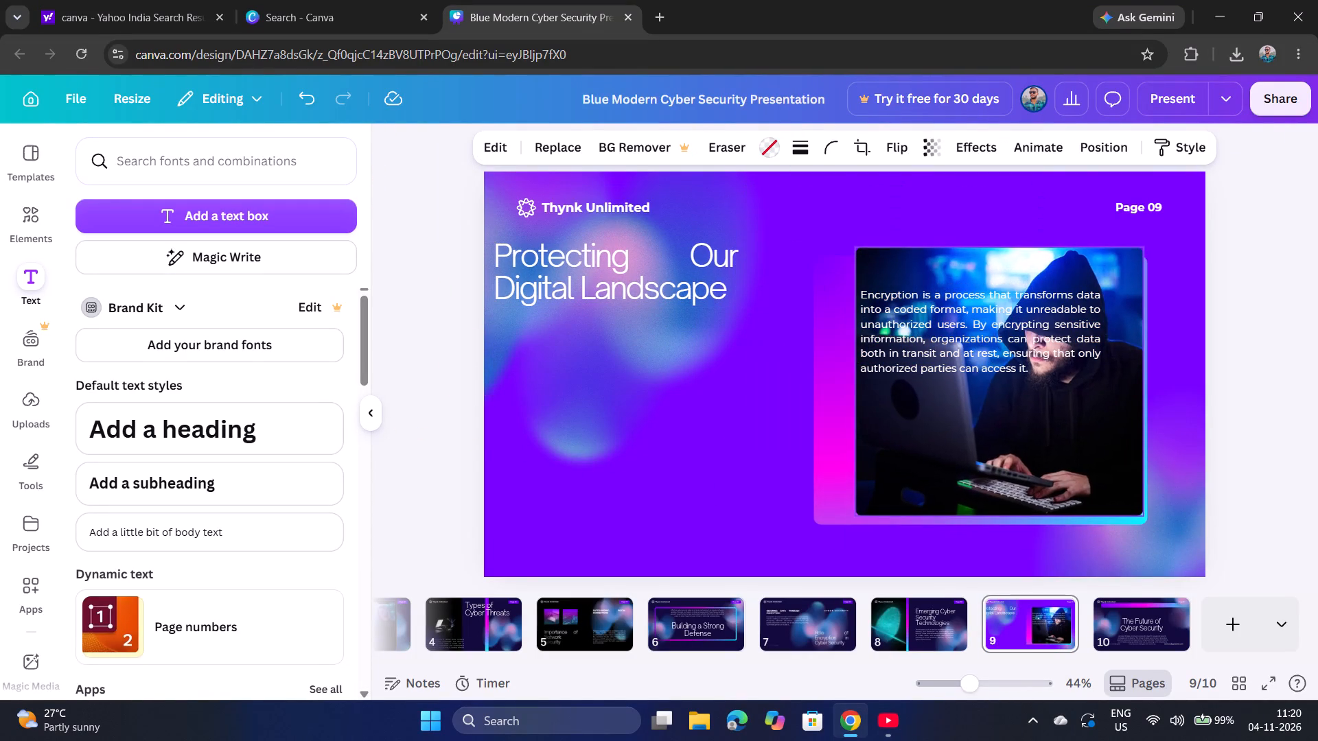
pyautogui.moveTo(1102, 473); pyautogui.dragTo(1102, 476)
pyautogui.moveTo(1052, 362); pyautogui.dragTo(705, 413)
# Try dark navy and black as page 9's background colour, settling on the deep blue from the hacker photo's colours.
pyautogui.click(768, 497)
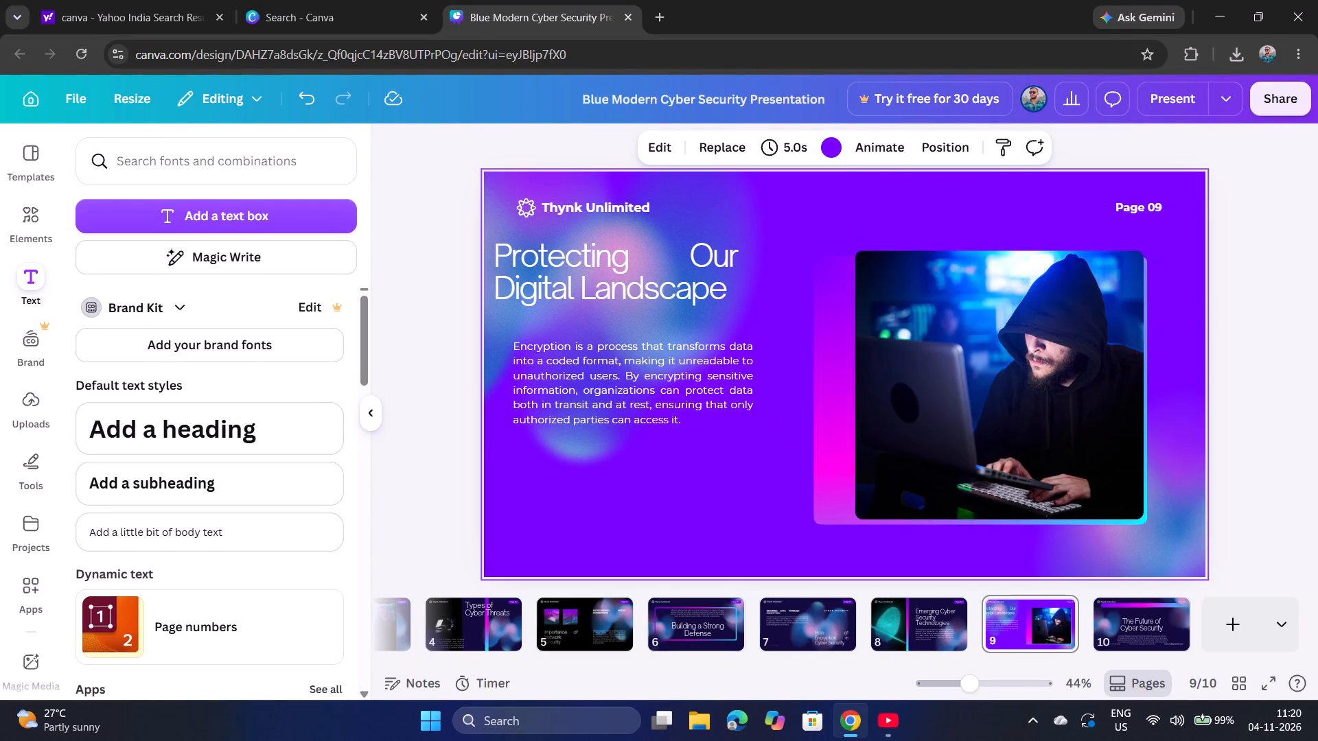
pyautogui.click(833, 145)
pyautogui.click(203, 261)
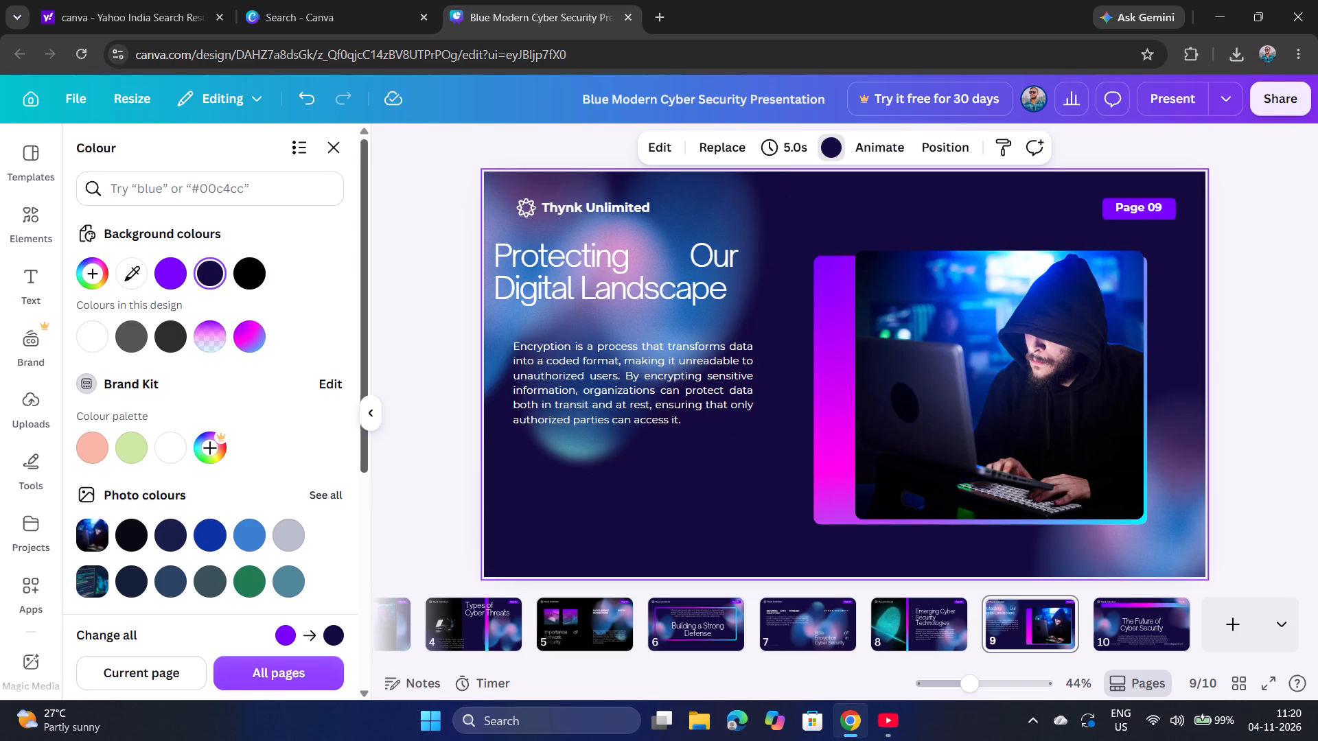
pyautogui.click(253, 268)
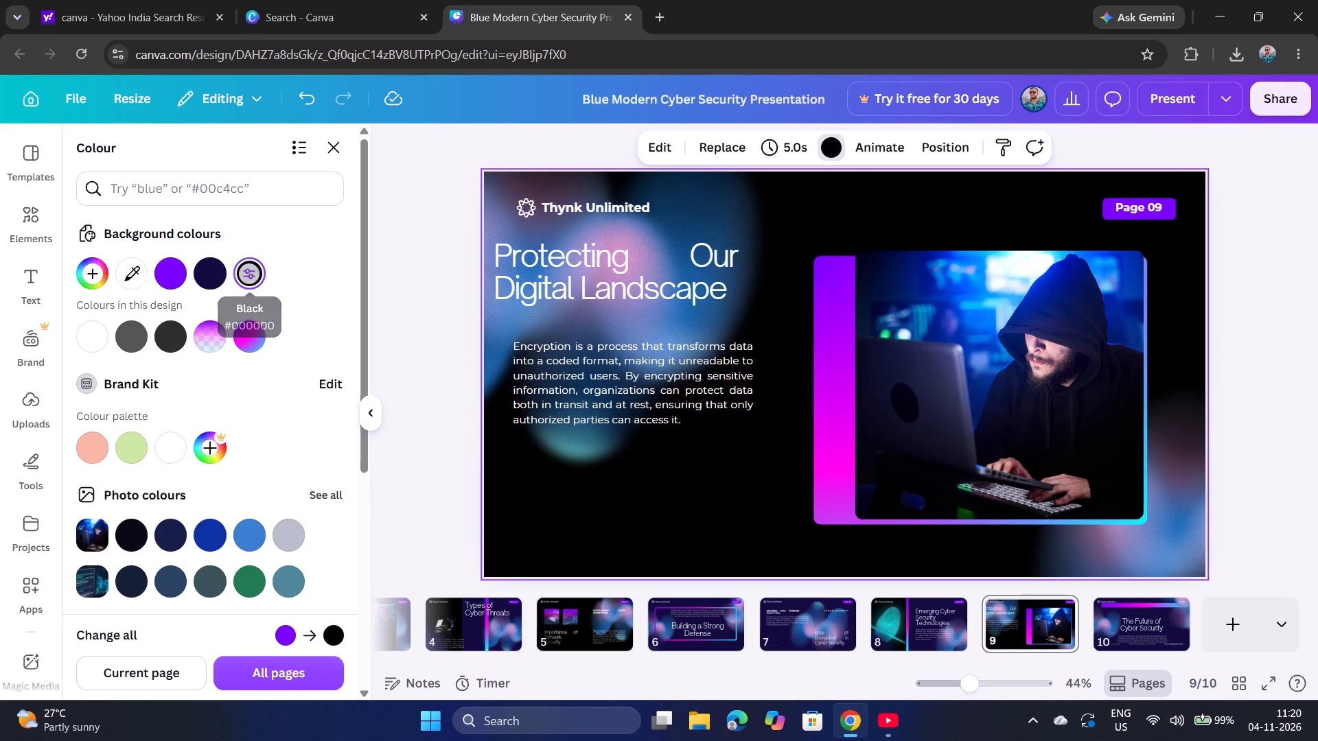
pyautogui.click(203, 533)
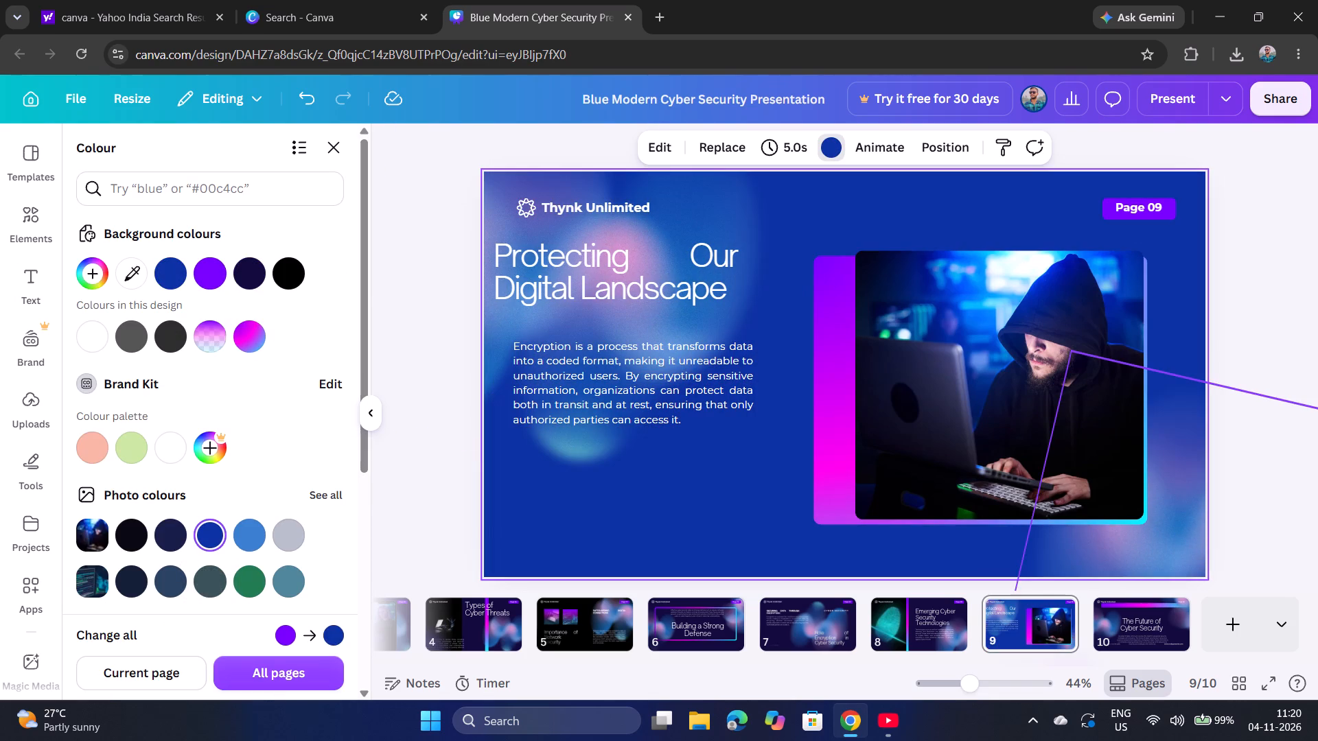
pyautogui.click(1291, 434)
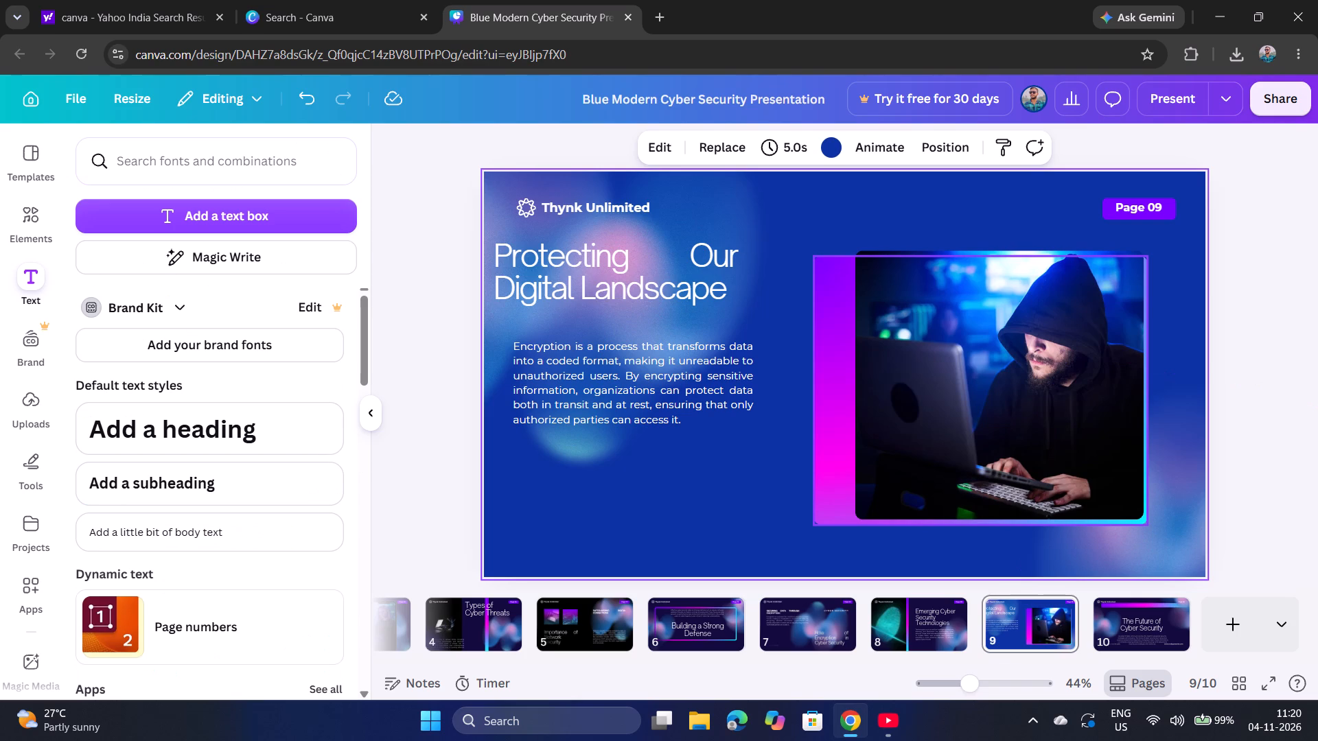
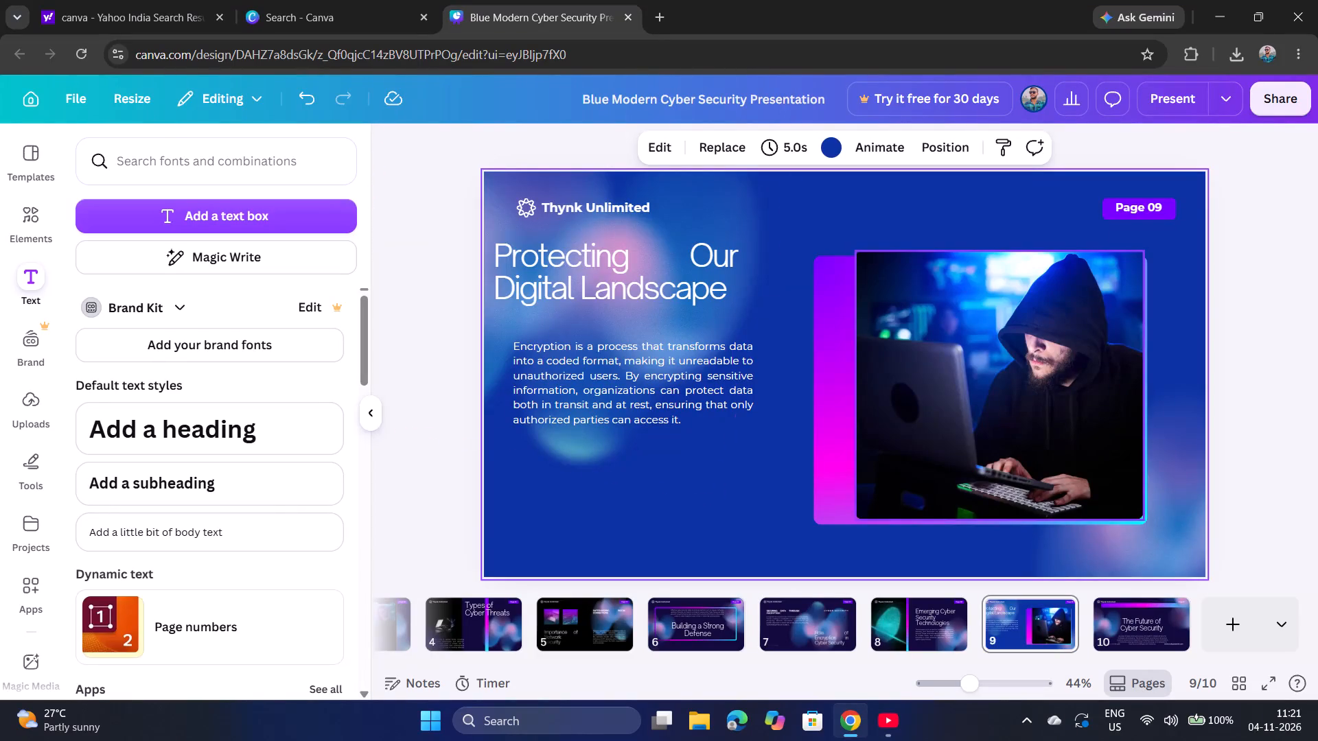
# Add a default heading text box to page 9.
pyautogui.click(197, 426)
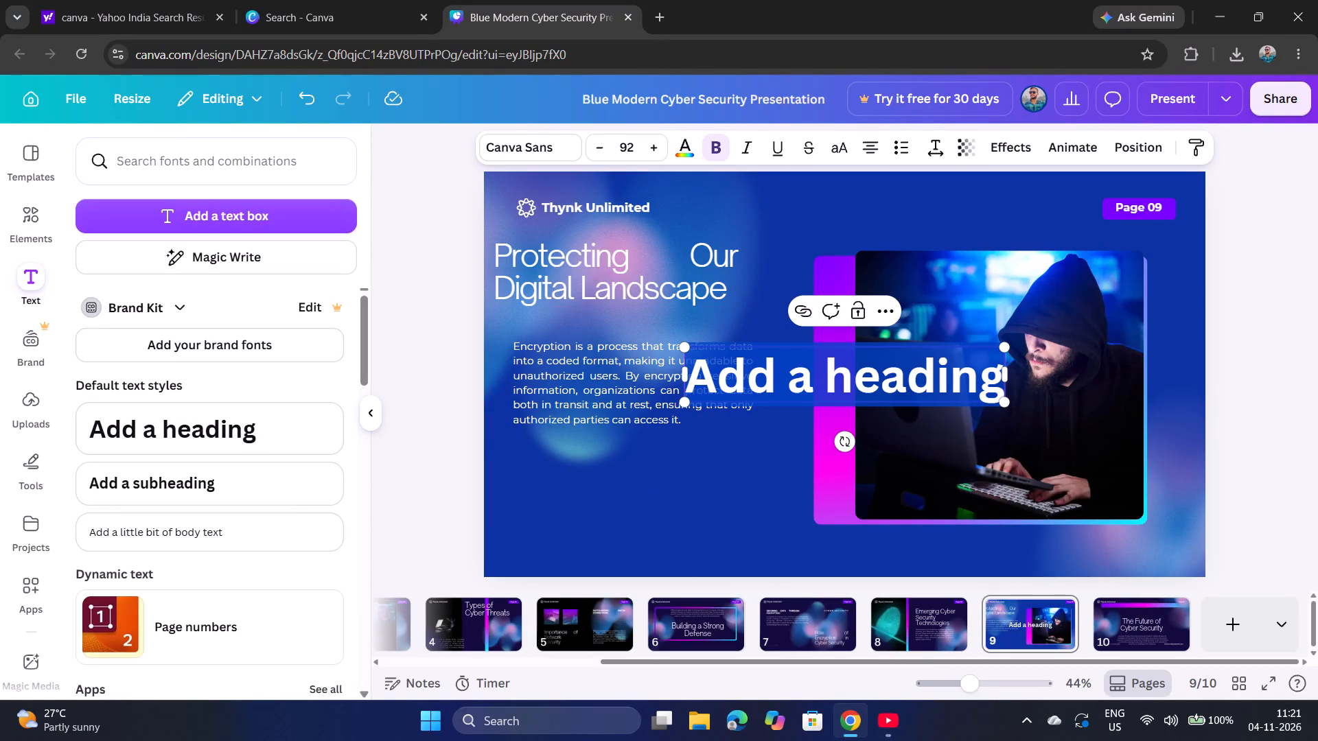
# Rearrange page 6 with the gradient frame shifted up and right, the "Building a Strong Defense" heading at its top and the paragraph beneath.
pyautogui.click(720, 626)
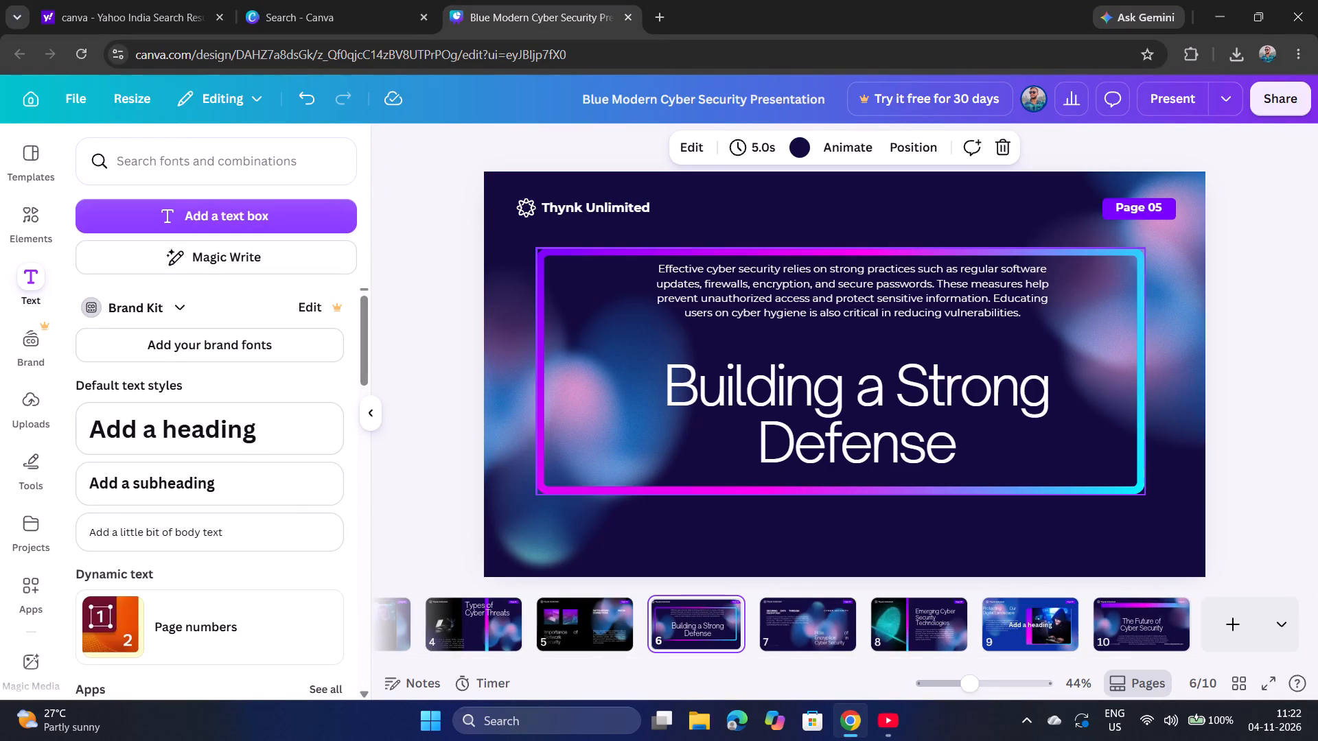
pyautogui.moveTo(875, 401); pyautogui.dragTo(1155, 253)
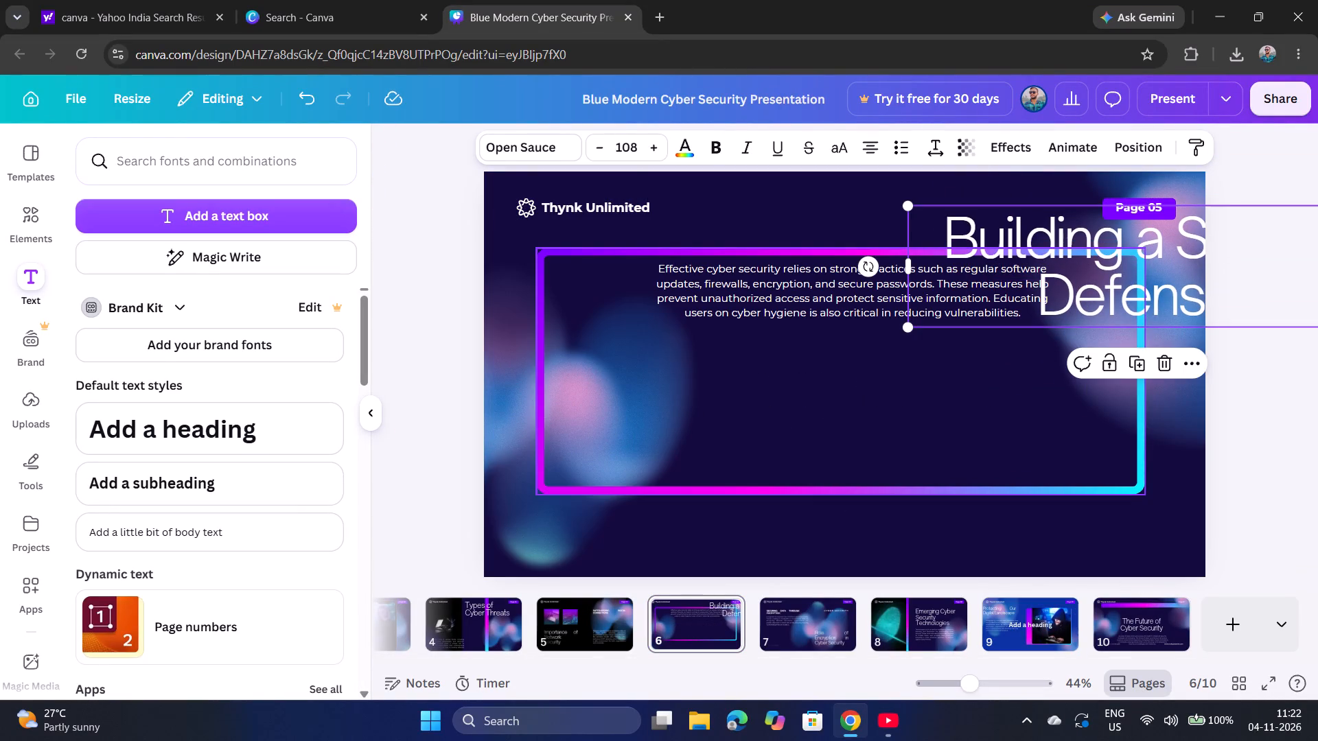
pyautogui.moveTo(1030, 464); pyautogui.dragTo(987, 554)
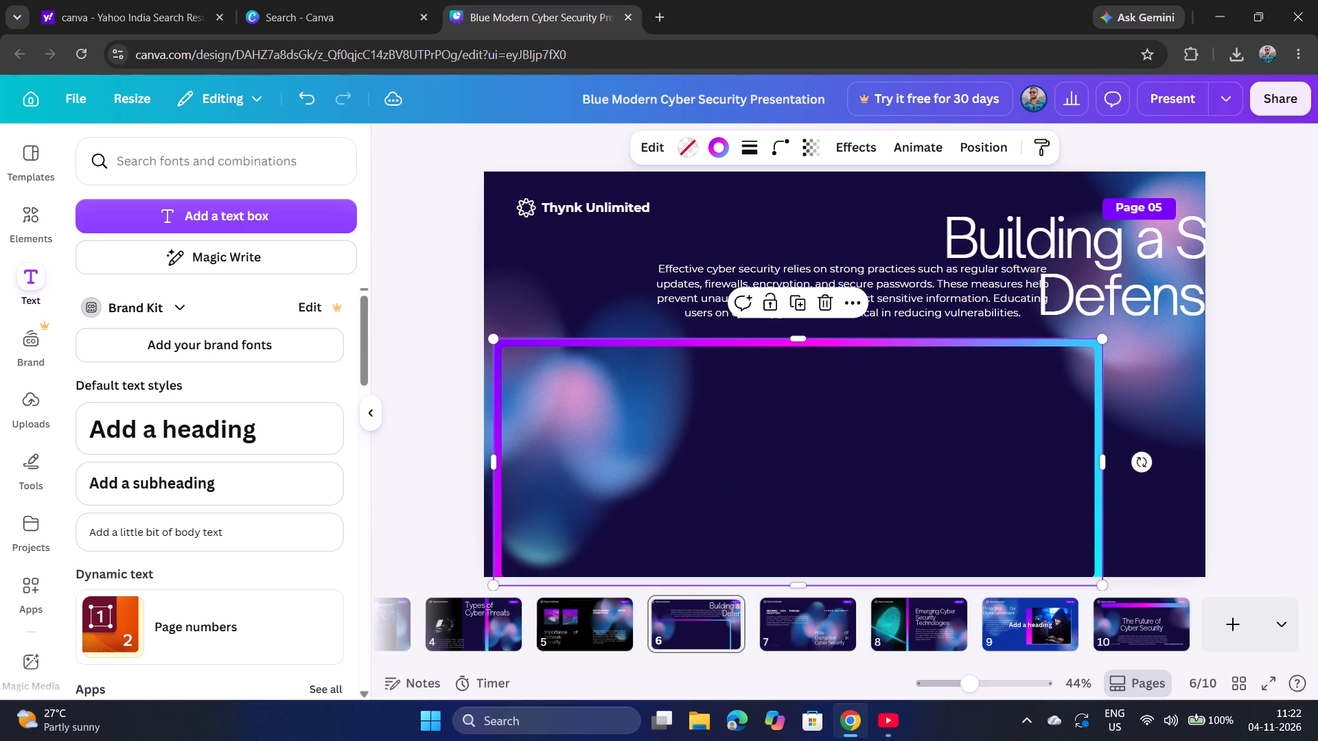
pyautogui.moveTo(875, 280); pyautogui.dragTo(761, 497)
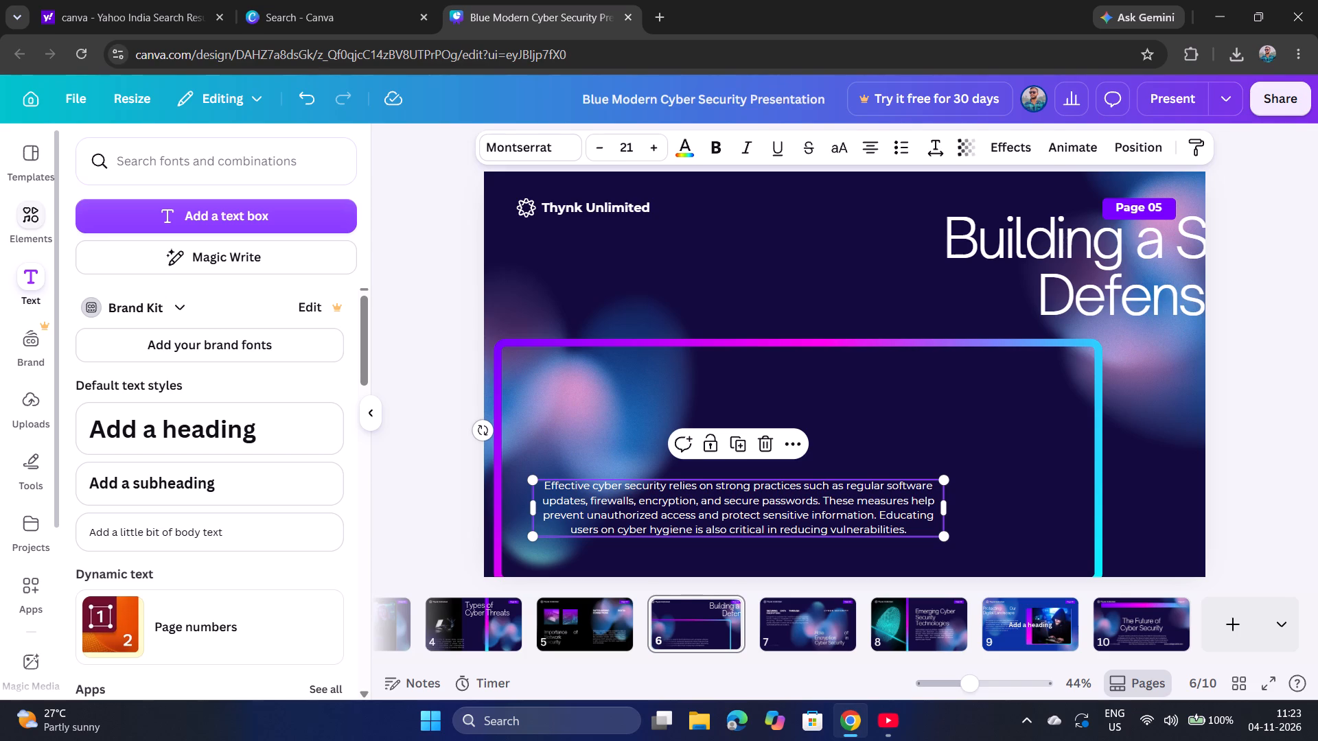
pyautogui.moveTo(1073, 254); pyautogui.dragTo(1049, 252)
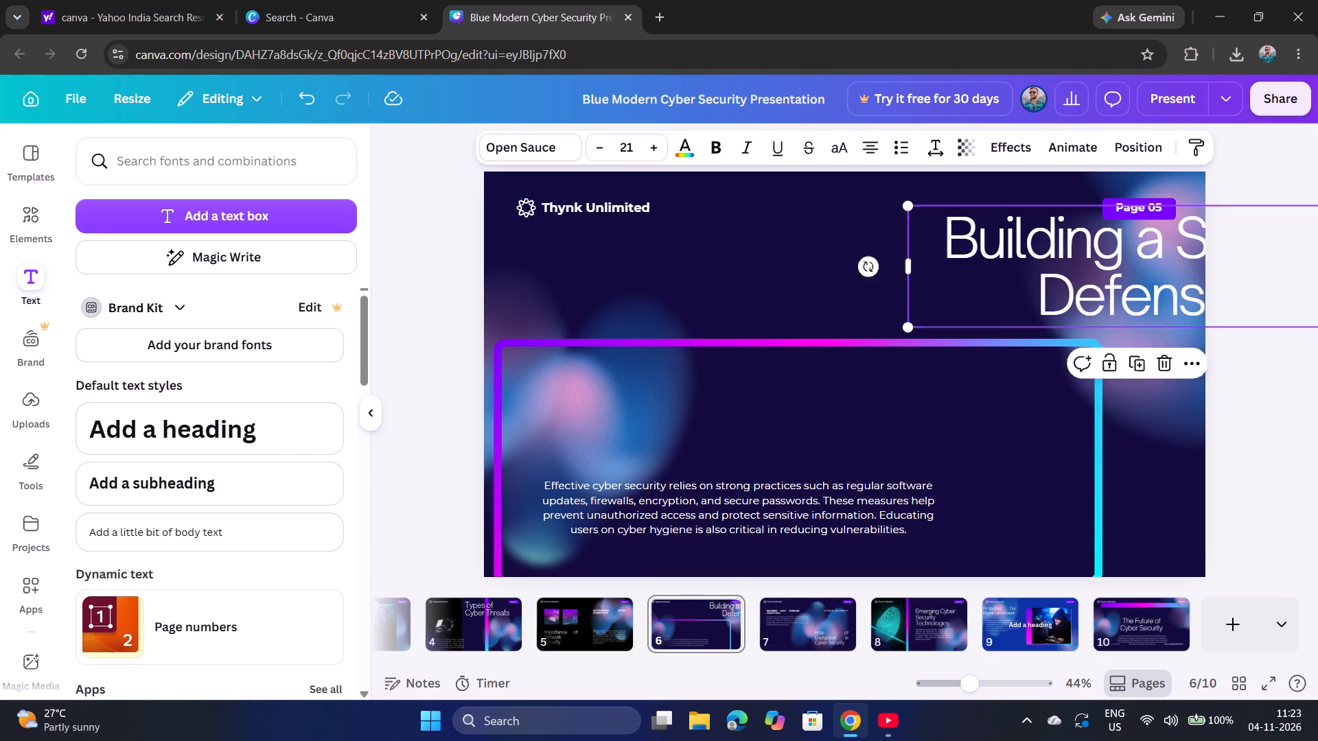
pyautogui.moveTo(1049, 252); pyautogui.dragTo(776, 260)
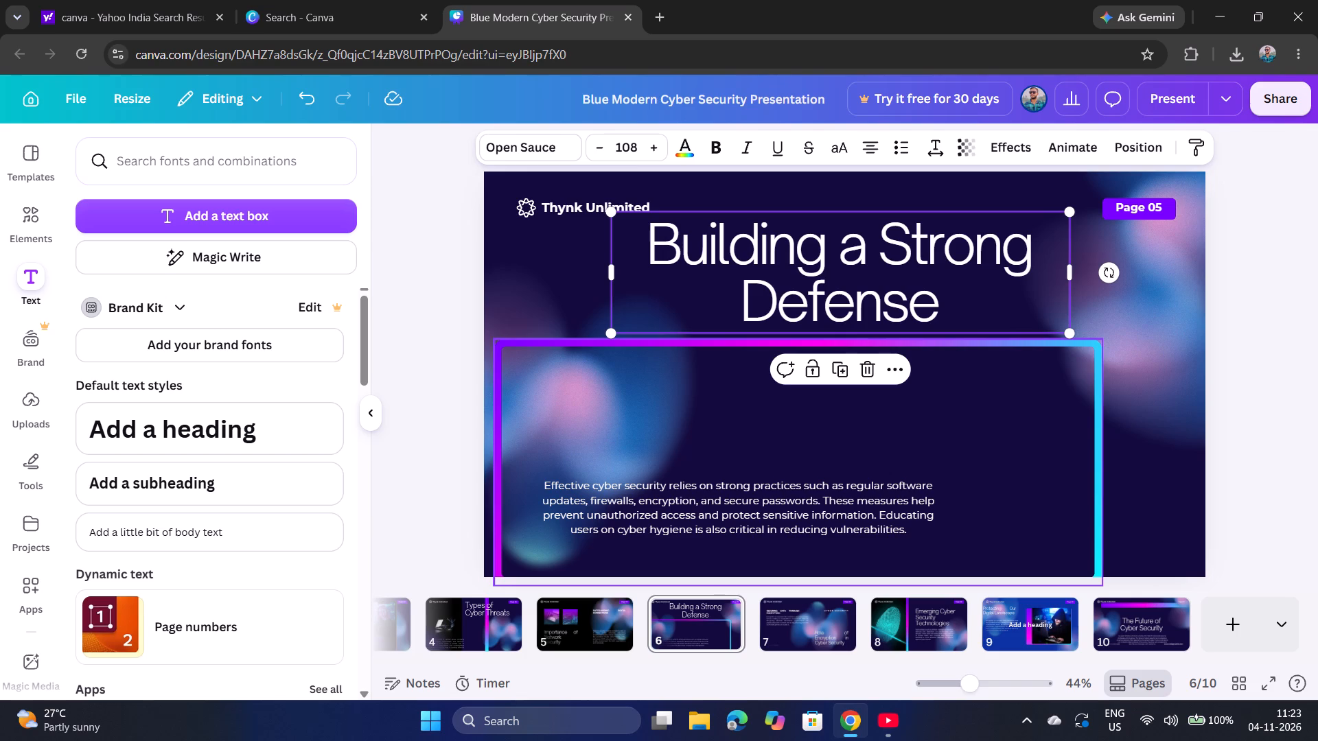
pyautogui.moveTo(1095, 423); pyautogui.dragTo(1171, 295)
pyautogui.moveTo(738, 520); pyautogui.dragTo(864, 403)
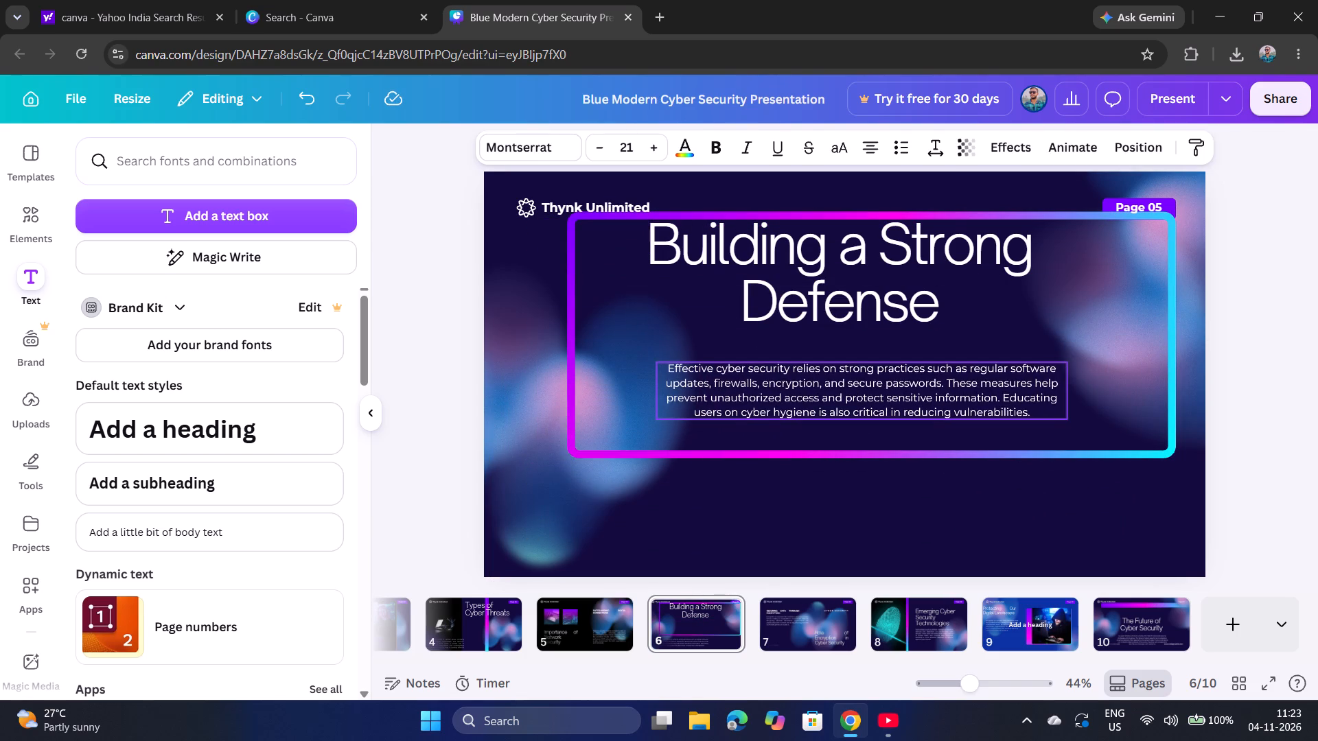
pyautogui.moveTo(864, 403); pyautogui.dragTo(862, 408)
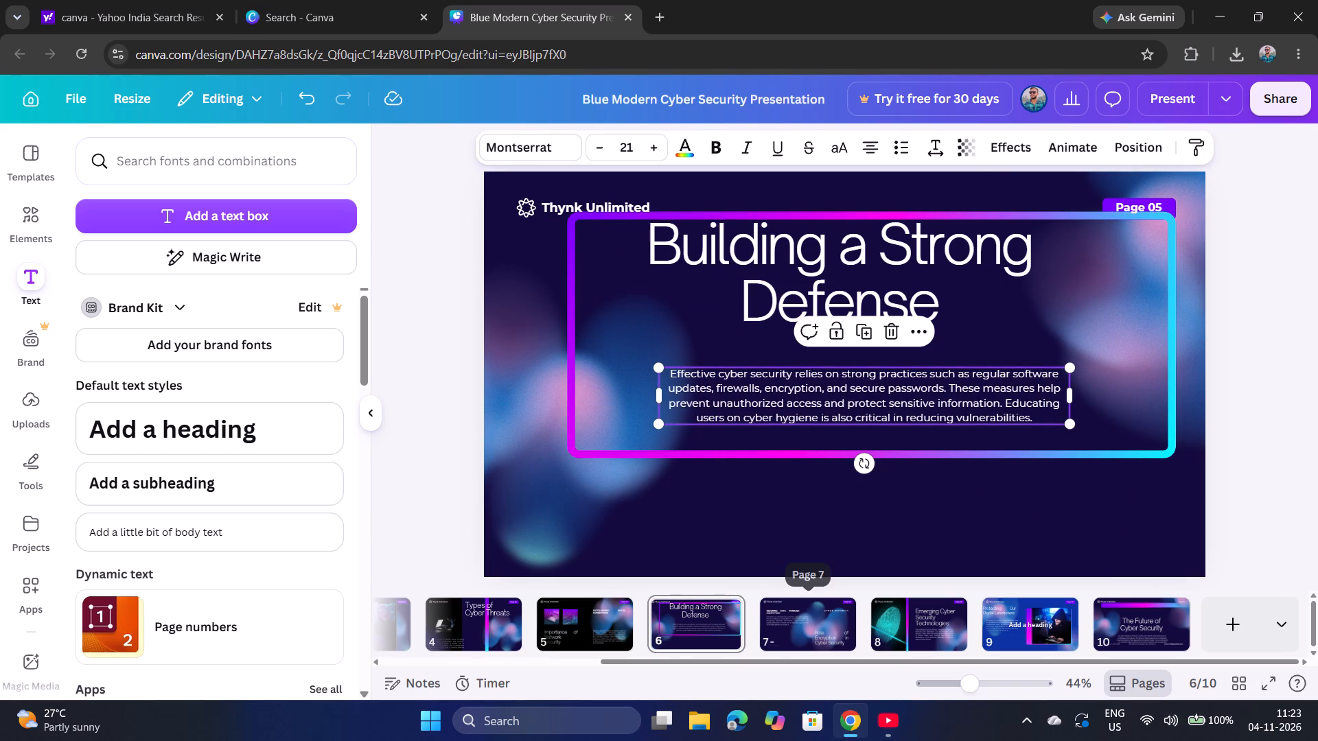
# Move page 7's "Role of Encryption in Cyber Security" heading to the slide's lower left, below the encryption paragraph.
pyautogui.click(799, 642)
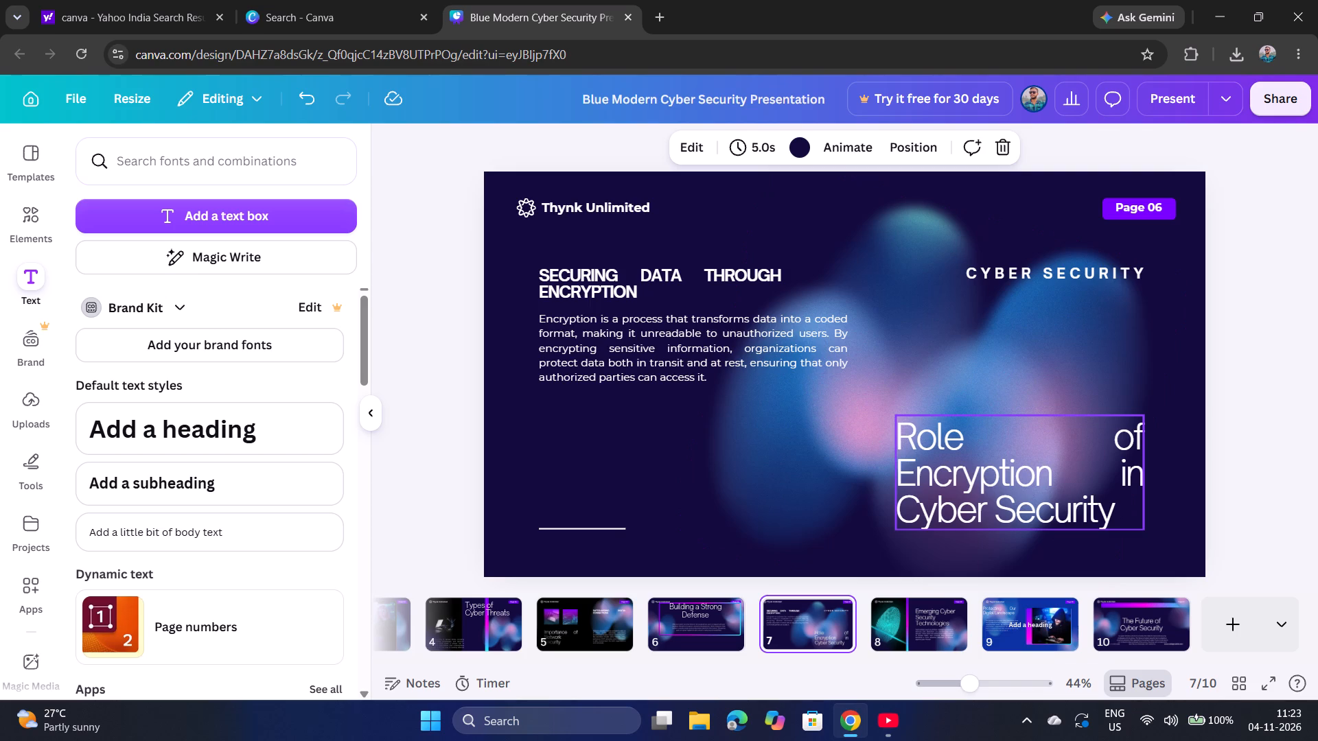
pyautogui.moveTo(956, 490); pyautogui.dragTo(588, 475)
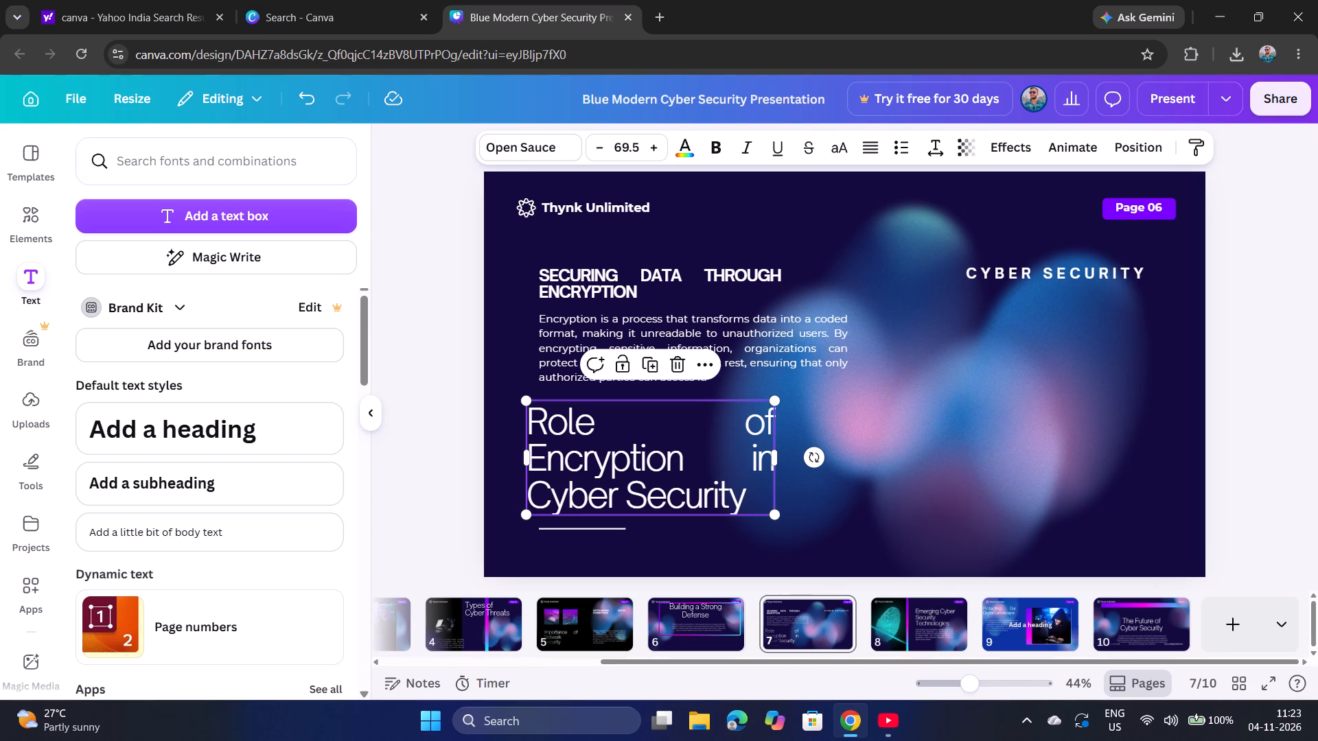
# Rearrange page 8 with the fingerprint photo on the slide's right side and the heading and technologies paragraph on the left.
pyautogui.click(891, 631)
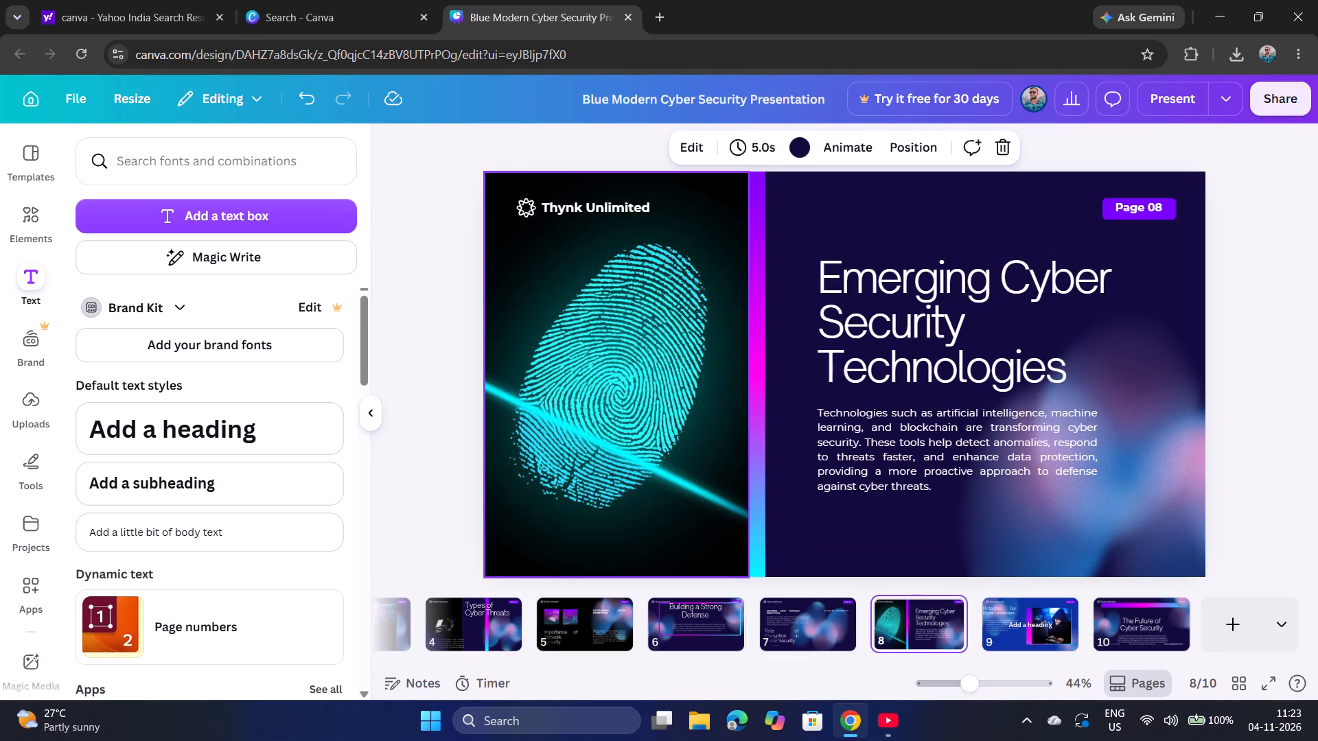
pyautogui.moveTo(656, 374); pyautogui.dragTo(1133, 380)
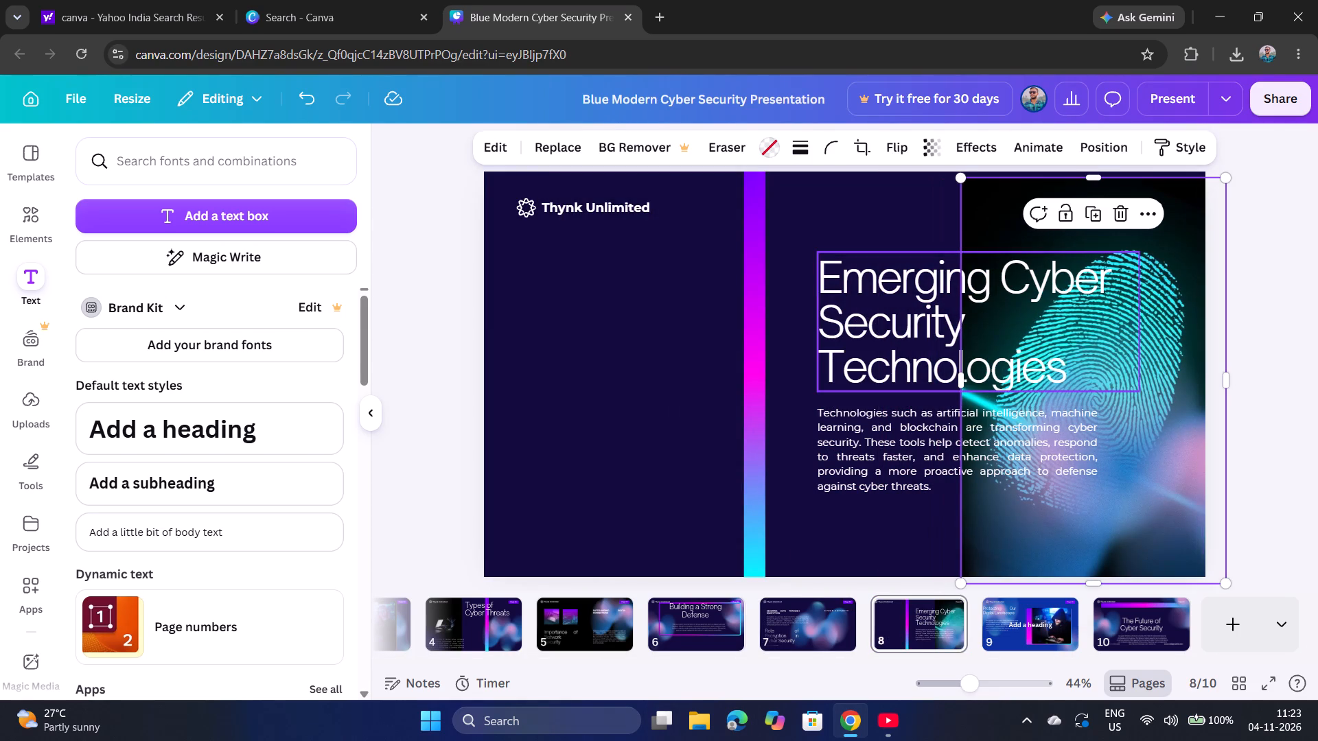
pyautogui.moveTo(897, 327); pyautogui.dragTo(566, 309)
pyautogui.moveTo(845, 455); pyautogui.dragTo(519, 455)
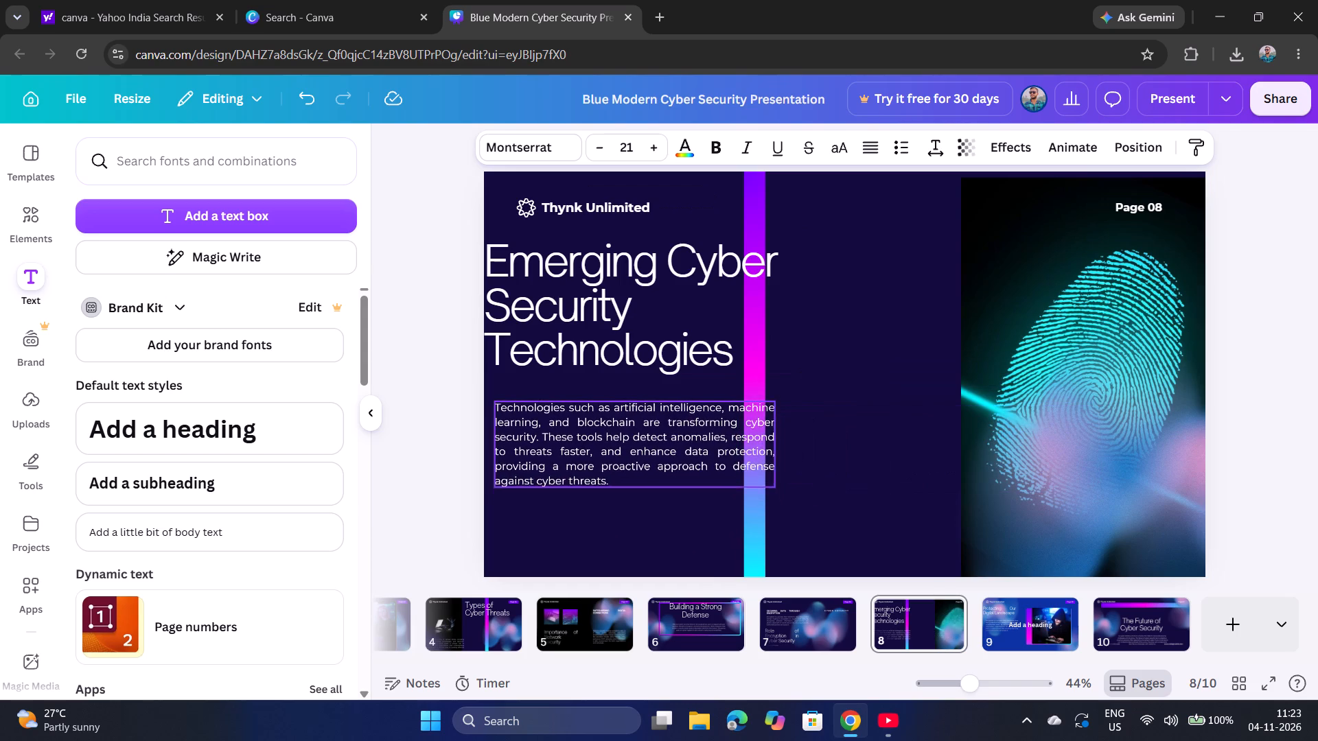
pyautogui.moveTo(519, 455); pyautogui.dragTo(516, 457)
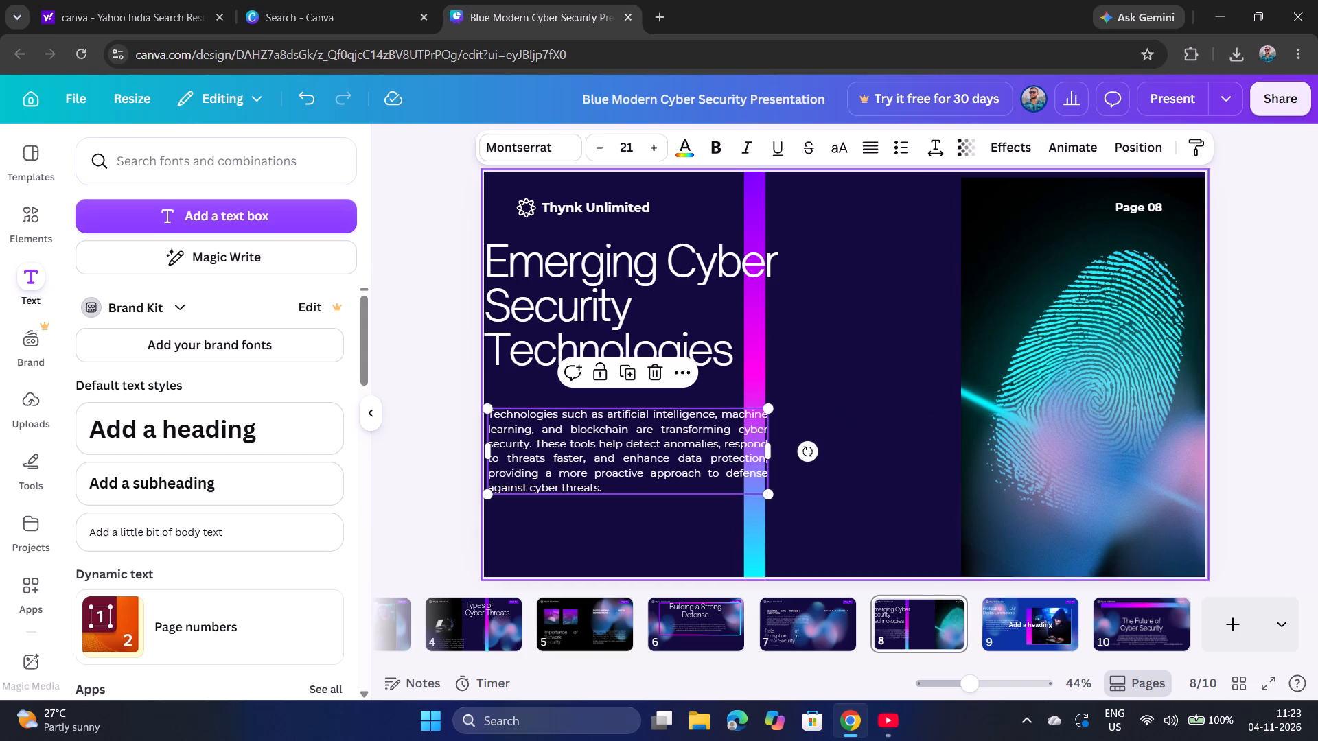
# Reduce the opacity of the blurred gradient graphic over page 8's fingerprint photo to roughly a third.
pyautogui.click(970, 154)
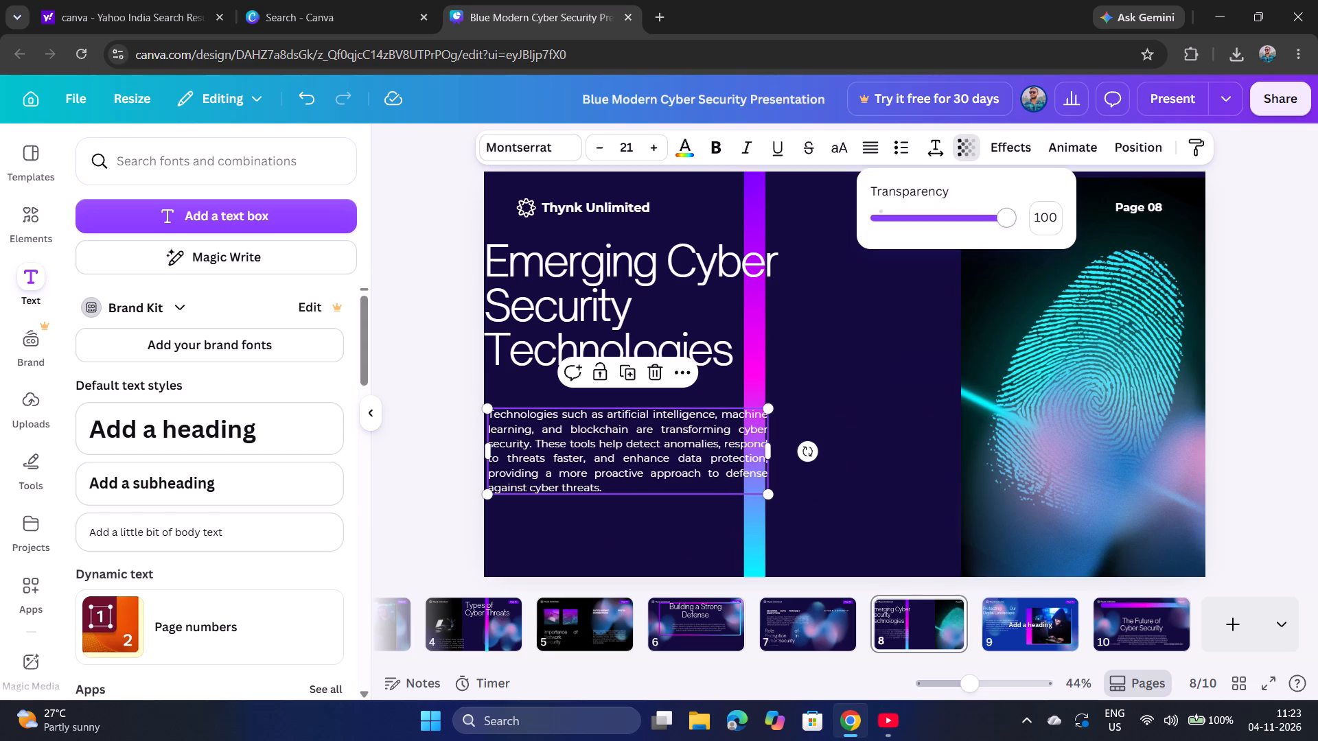
pyautogui.moveTo(1008, 224); pyautogui.dragTo(1217, 250)
pyautogui.click(1090, 347)
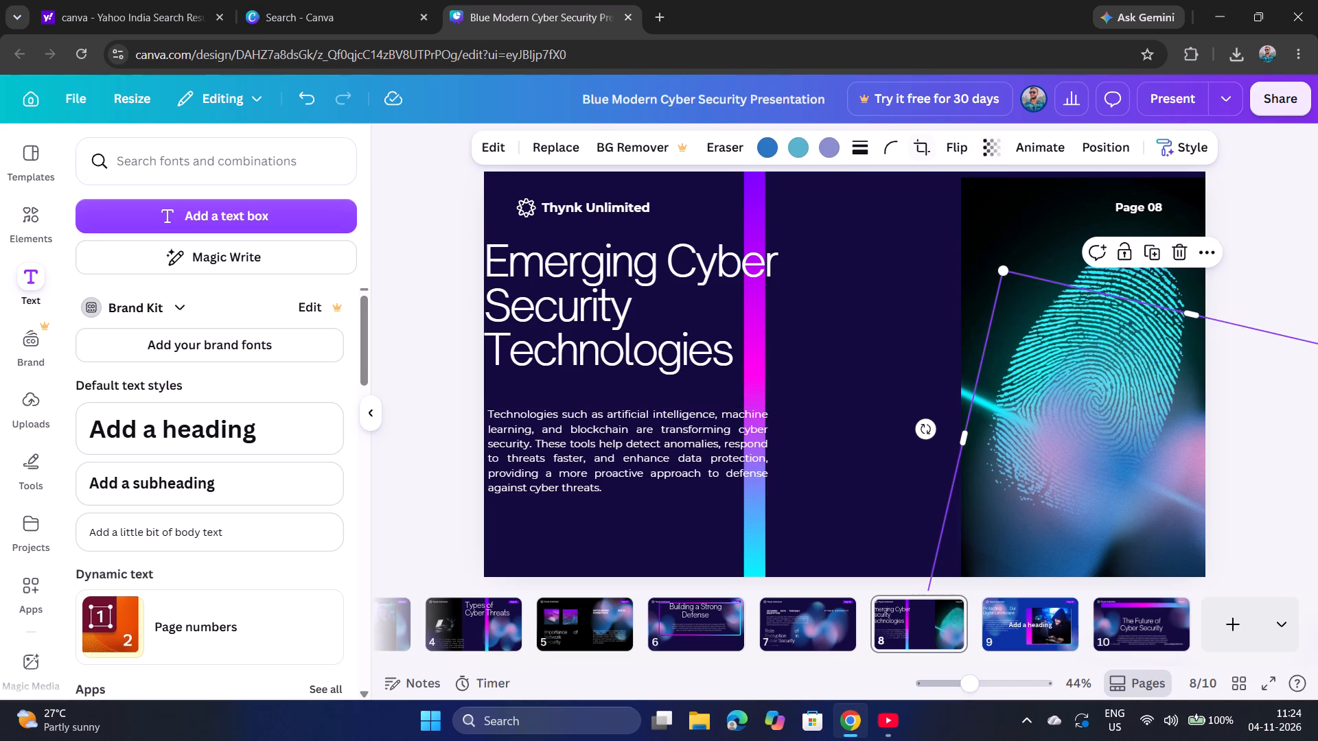
pyautogui.click(991, 151)
pyautogui.moveTo(1031, 220); pyautogui.dragTo(756, 272)
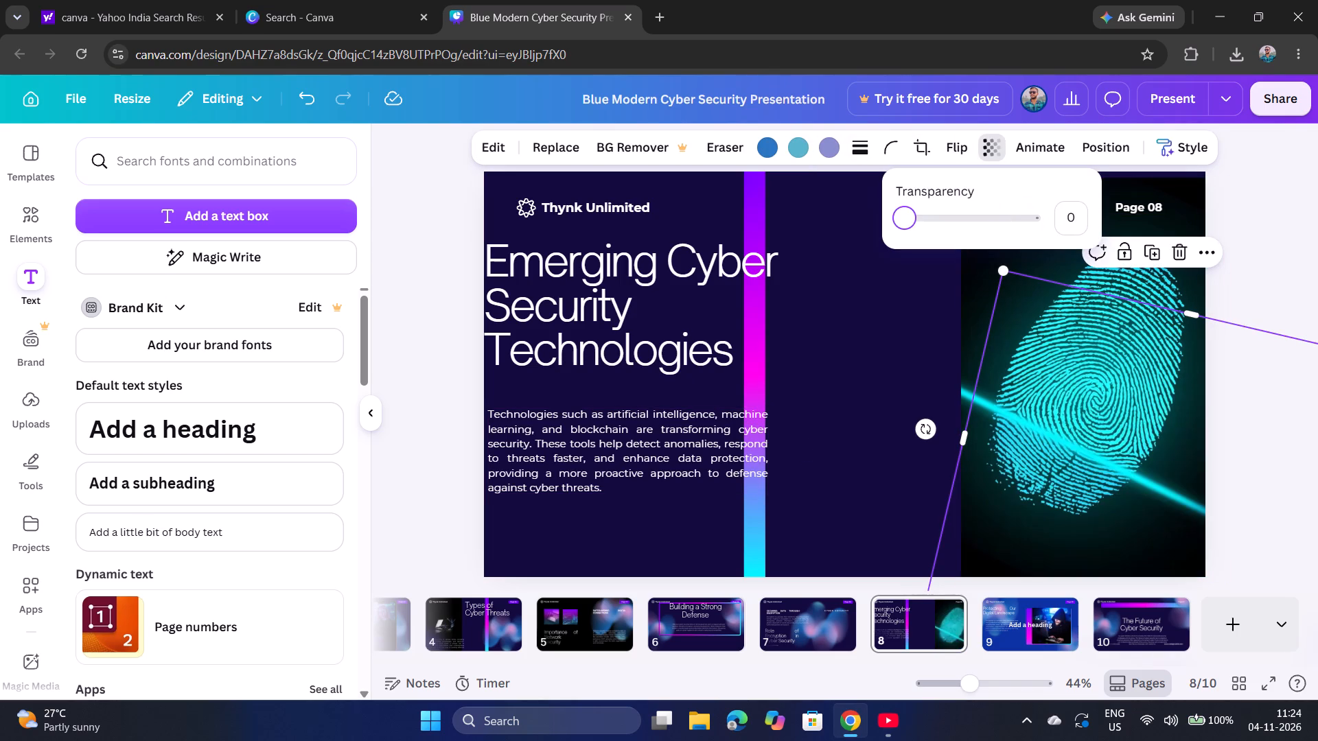
pyautogui.moveTo(756, 272); pyautogui.dragTo(725, 364)
pyautogui.moveTo(725, 364); pyautogui.dragTo(945, 357)
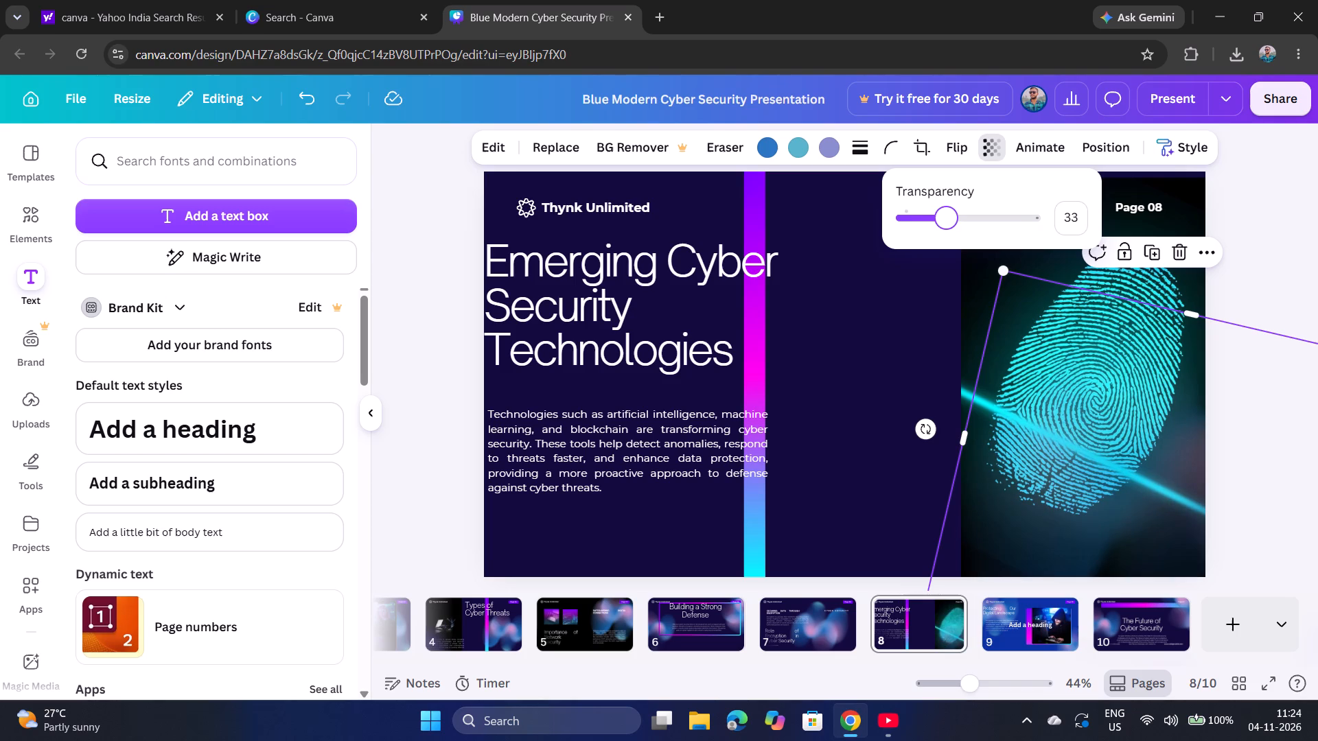
pyautogui.moveTo(945, 357); pyautogui.dragTo(951, 357)
pyautogui.click(1317, 304)
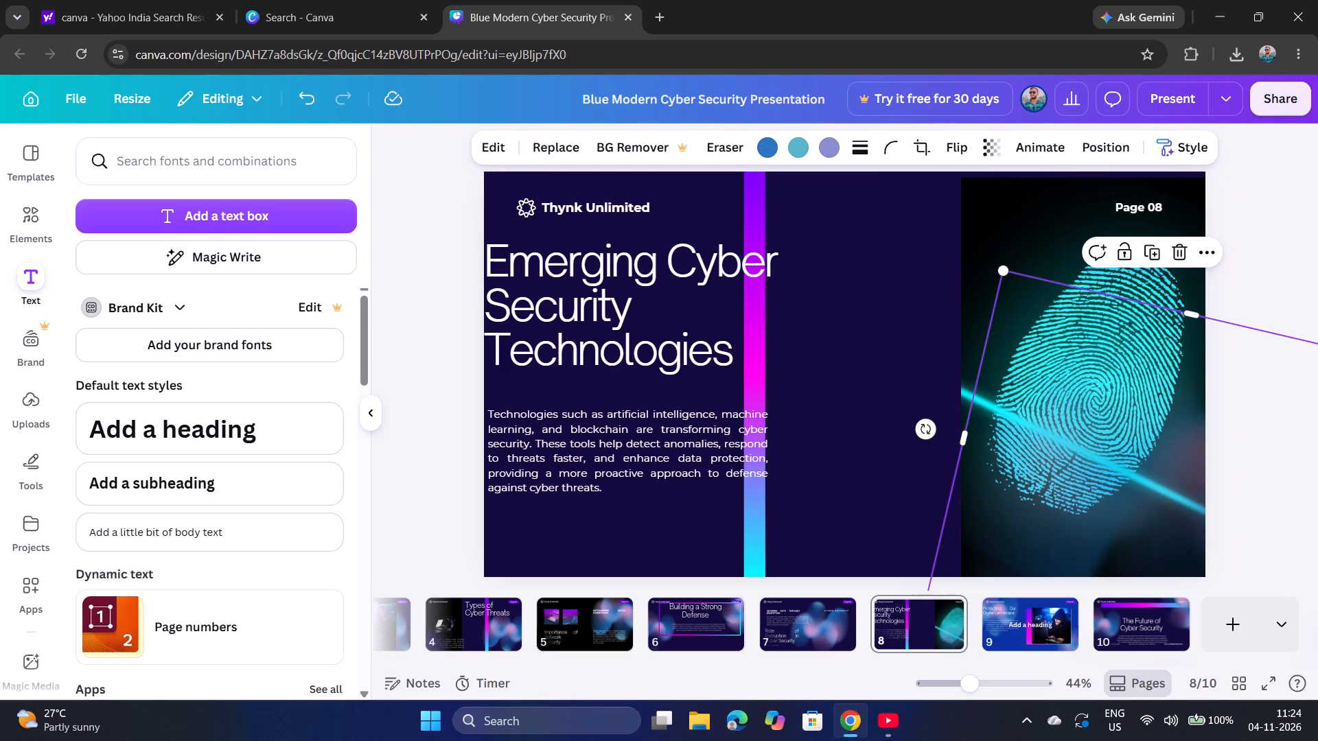
pyautogui.click(1308, 281)
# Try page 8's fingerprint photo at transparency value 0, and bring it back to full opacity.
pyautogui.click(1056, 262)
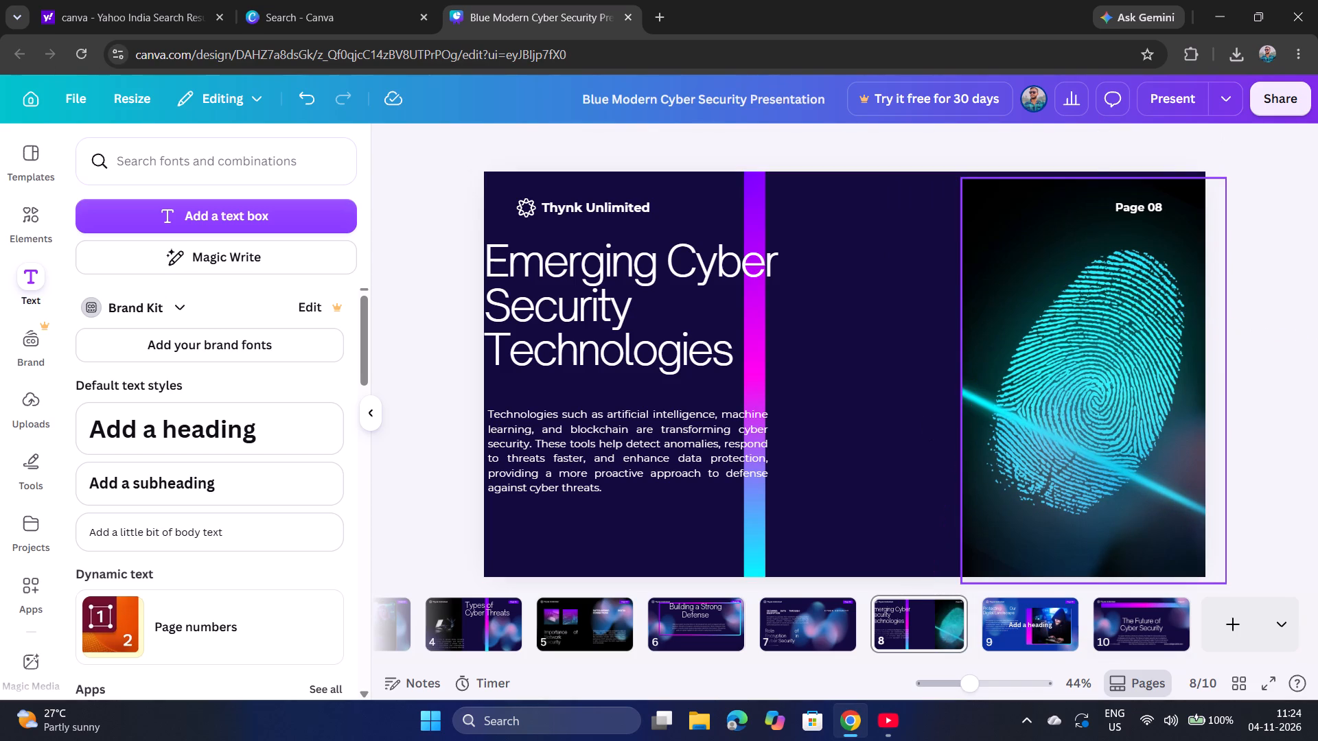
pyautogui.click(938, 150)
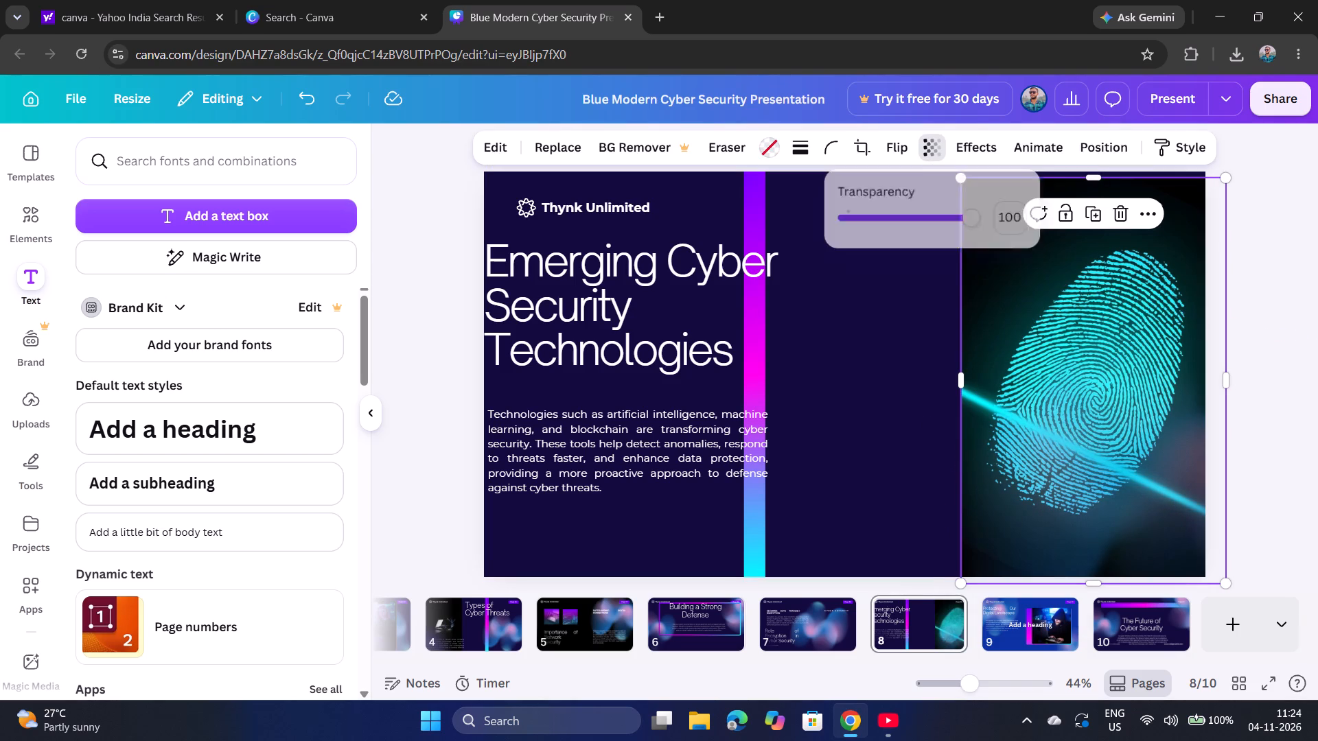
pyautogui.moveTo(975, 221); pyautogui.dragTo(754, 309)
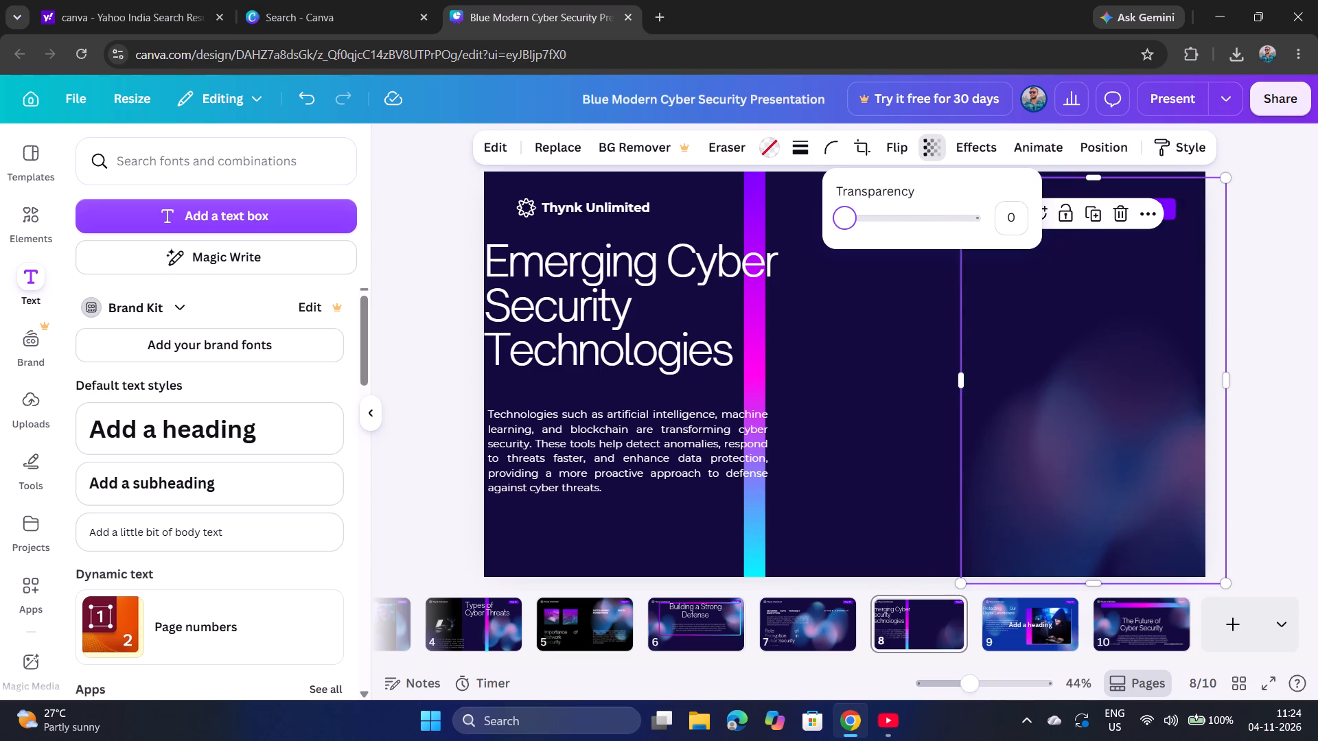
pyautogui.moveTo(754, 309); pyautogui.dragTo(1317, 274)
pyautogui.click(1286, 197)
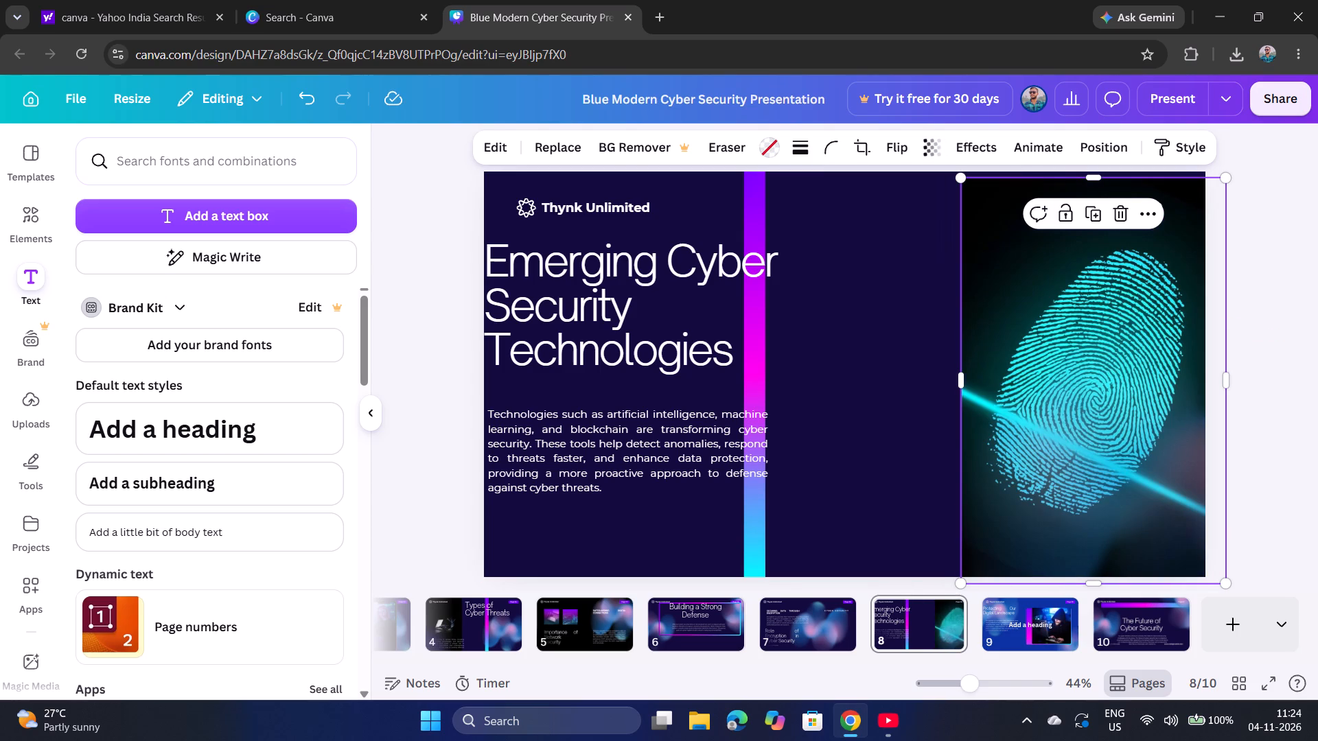
# Search the web for jharsewa in a new browser tab and open the official Jharkhand government portal.
pyautogui.click(662, 20)
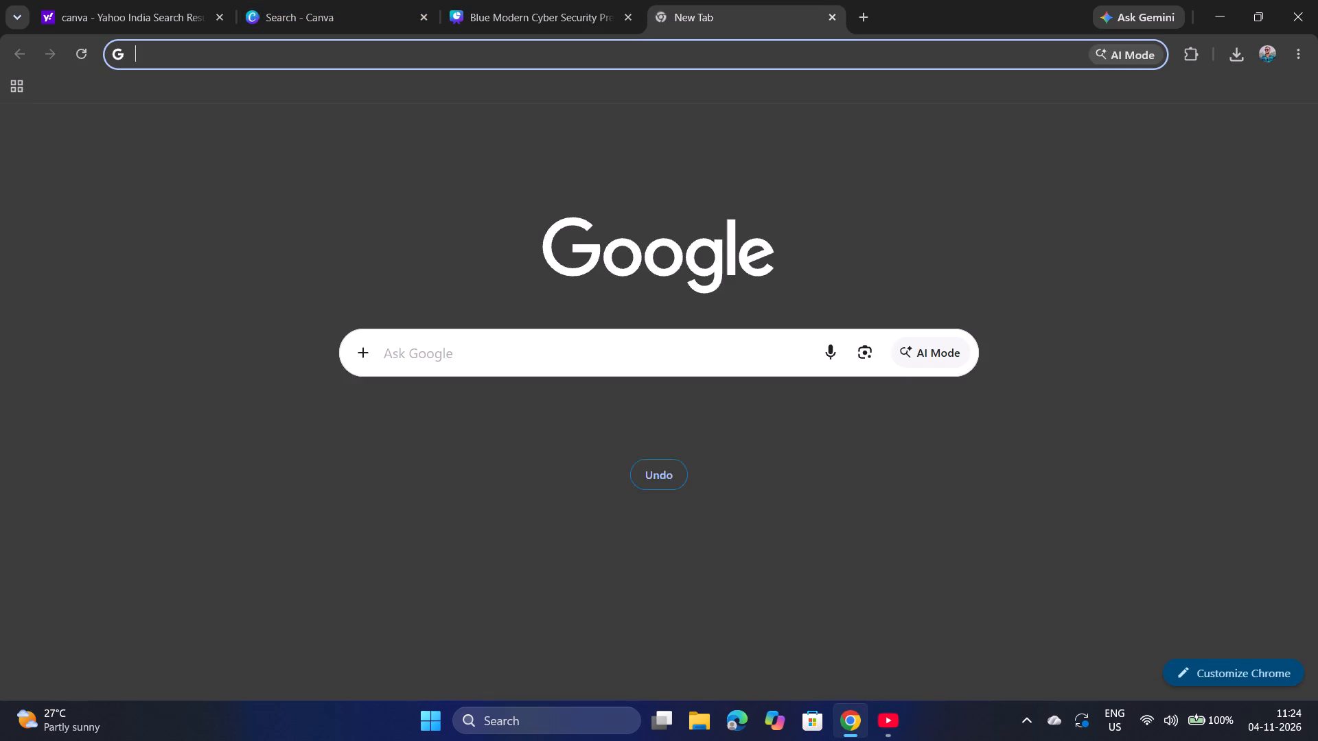
pyautogui.click(588, 353)
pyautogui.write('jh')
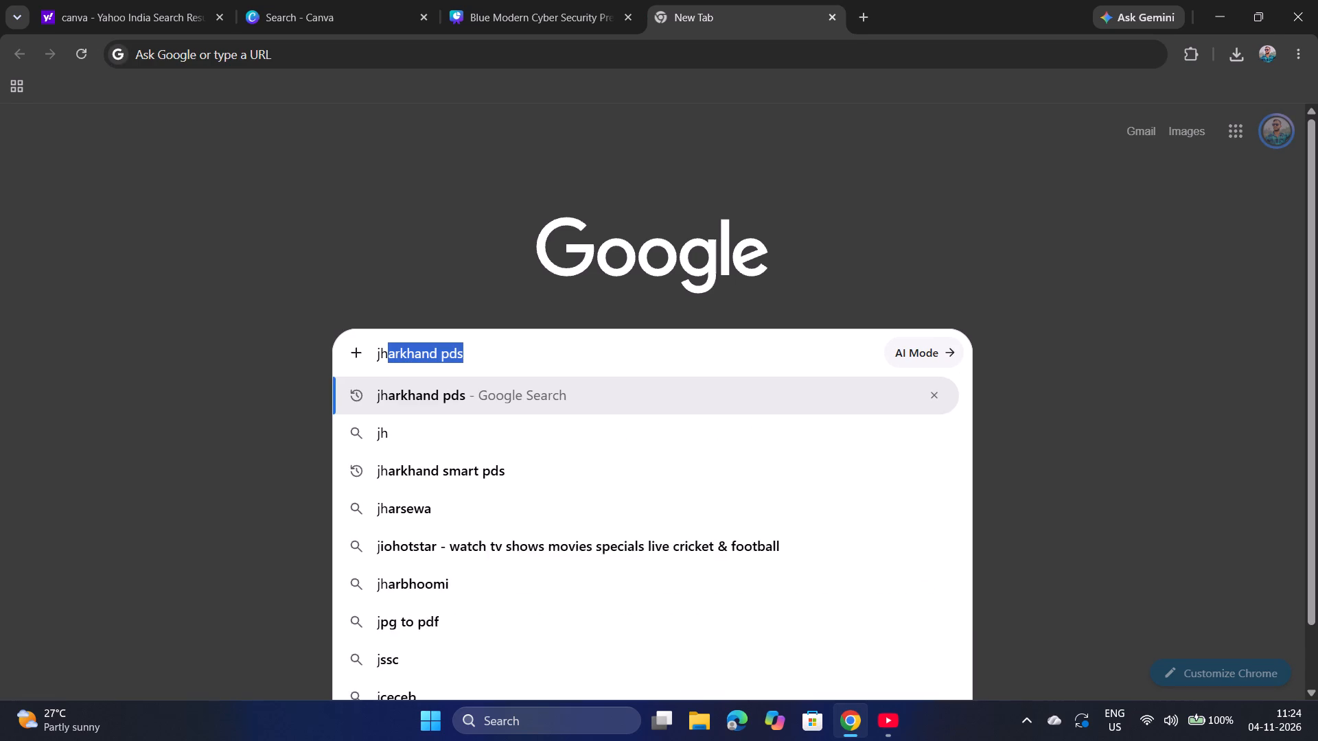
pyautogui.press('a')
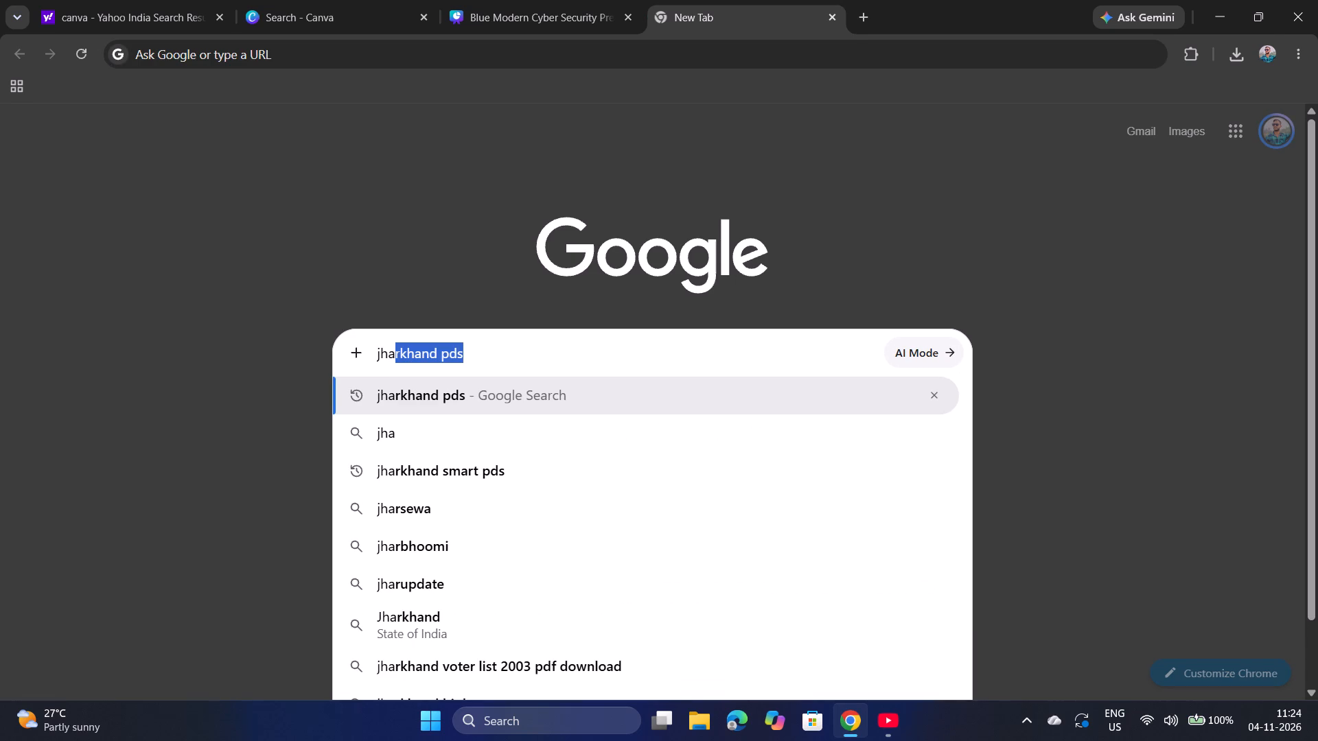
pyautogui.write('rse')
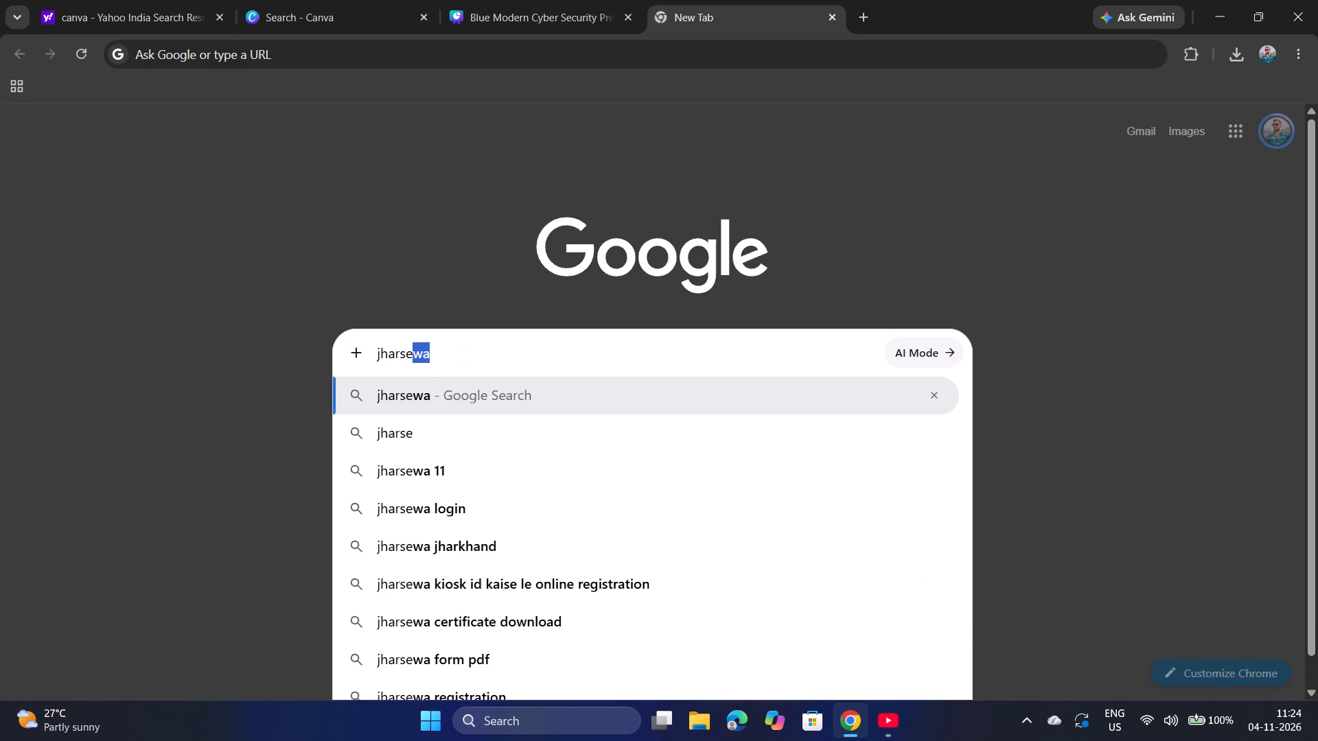
pyautogui.click(557, 392)
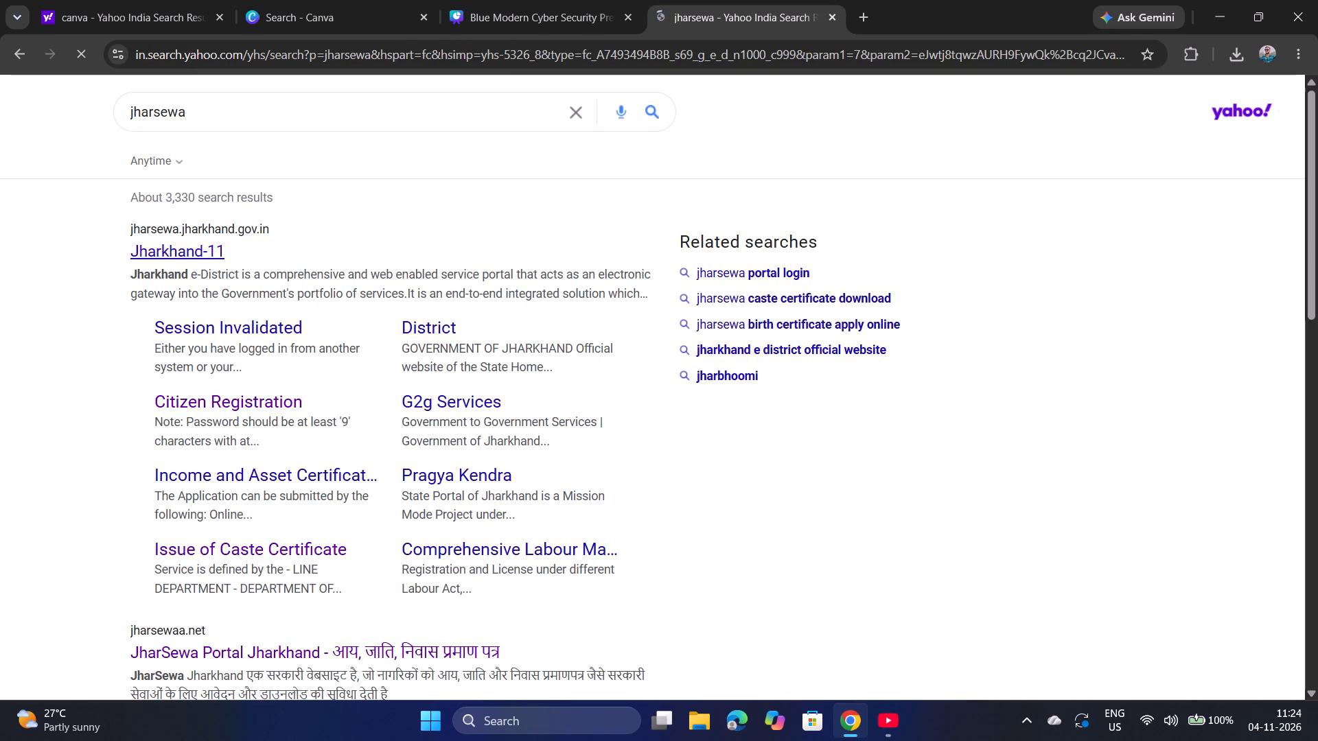
pyautogui.click(220, 250)
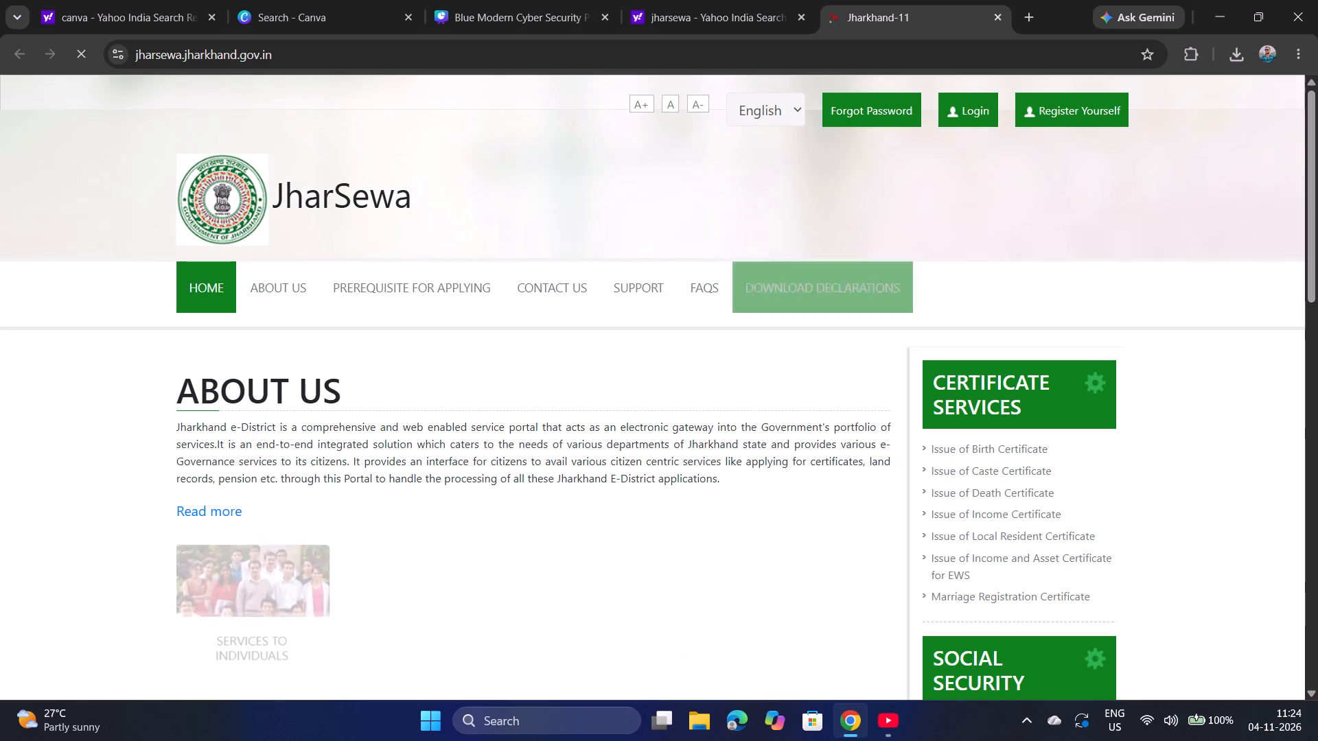
# Open the JharSewa portal's application tracking page and try its Application Status stage.
pyautogui.click(1004, 416)
pyautogui.scroll(-7, 1002, 417)
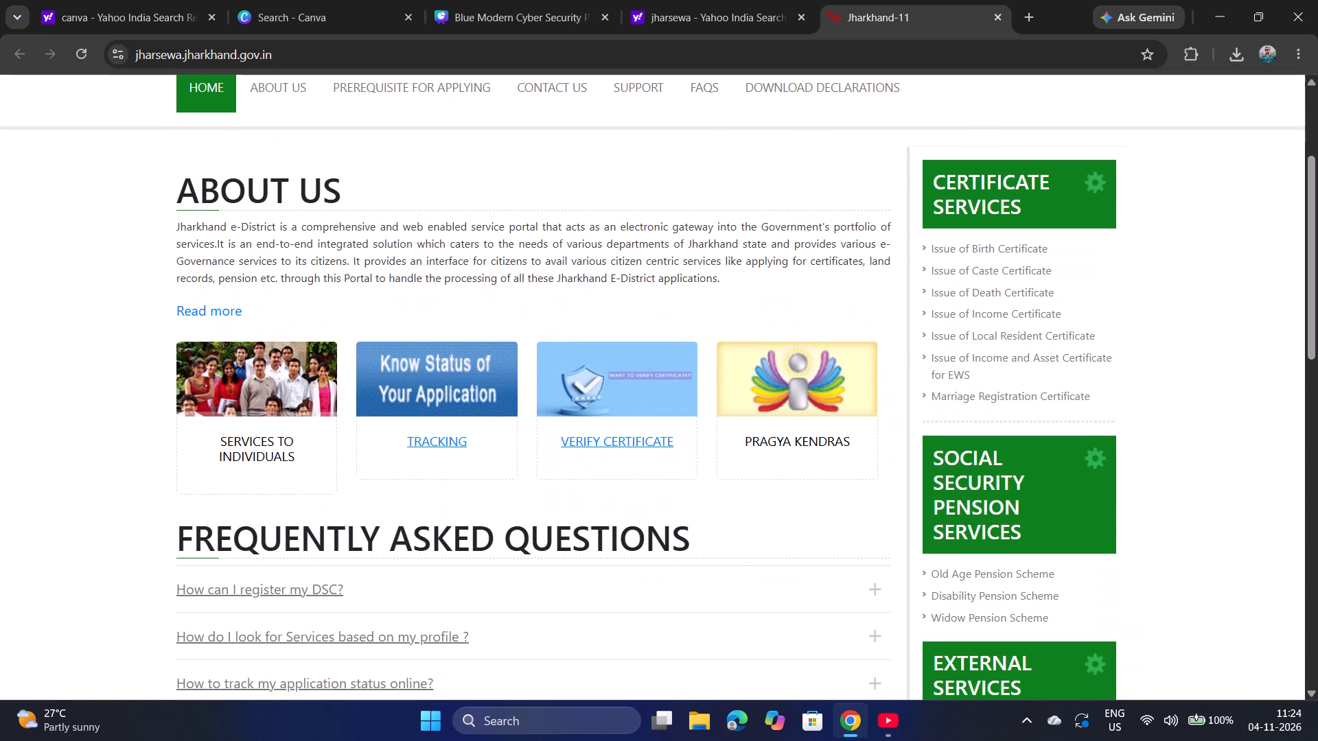
pyautogui.click(419, 441)
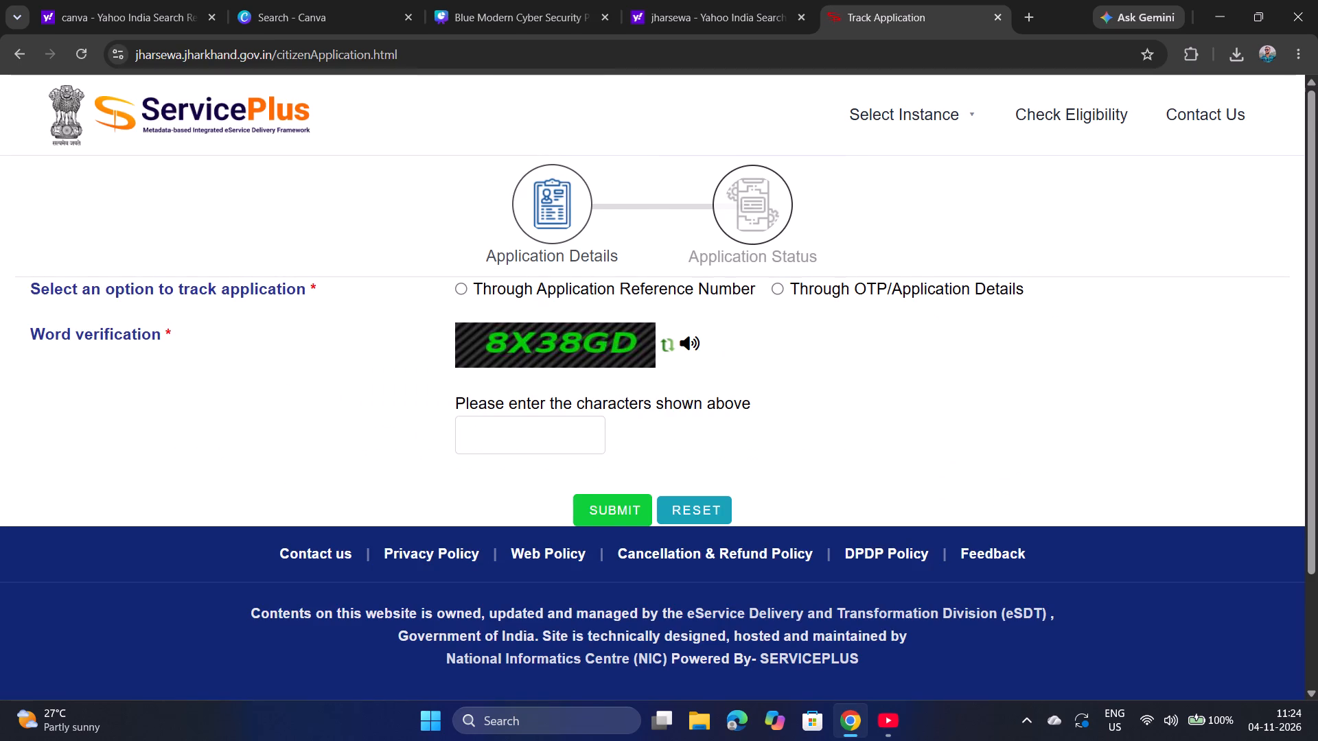
pyautogui.click(759, 227)
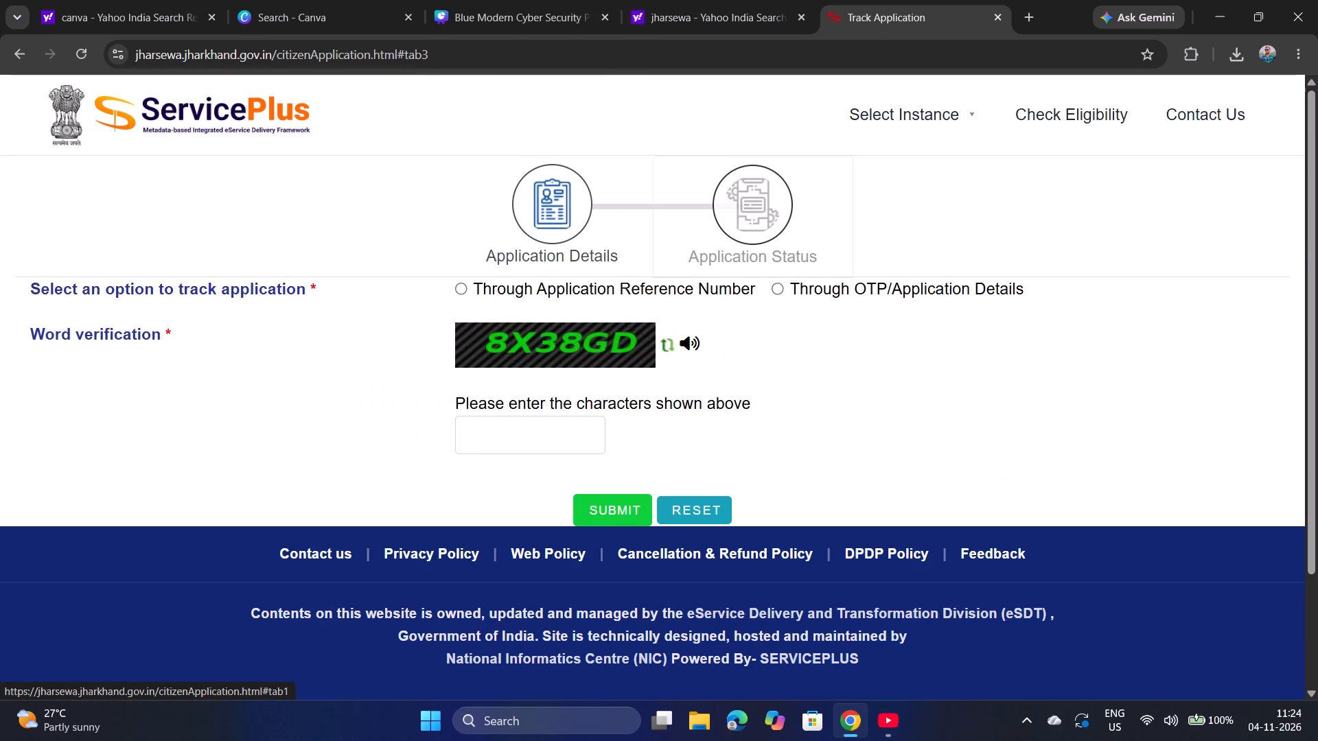
# On the Application Details stage, choose tracking through Application Reference Number and enter the application's reference number.
pyautogui.click(559, 238)
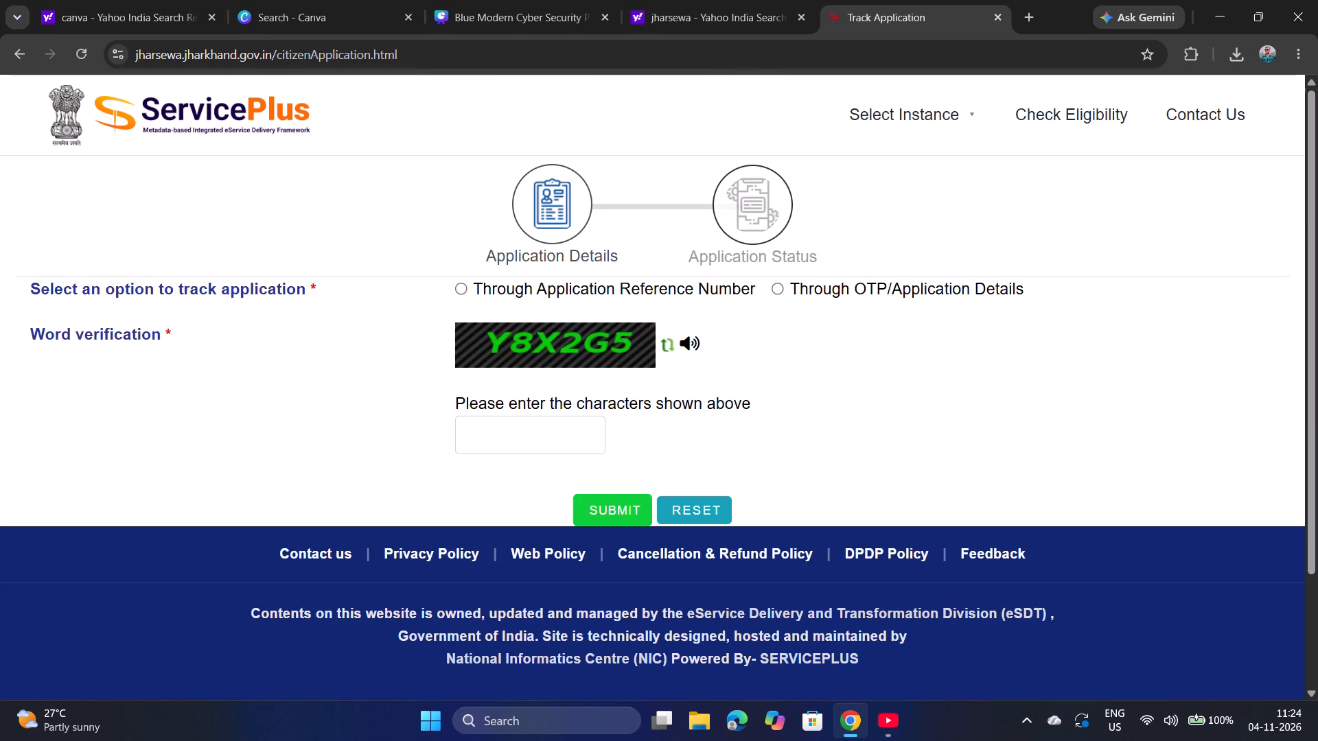
pyautogui.click(462, 283)
pyautogui.click(500, 347)
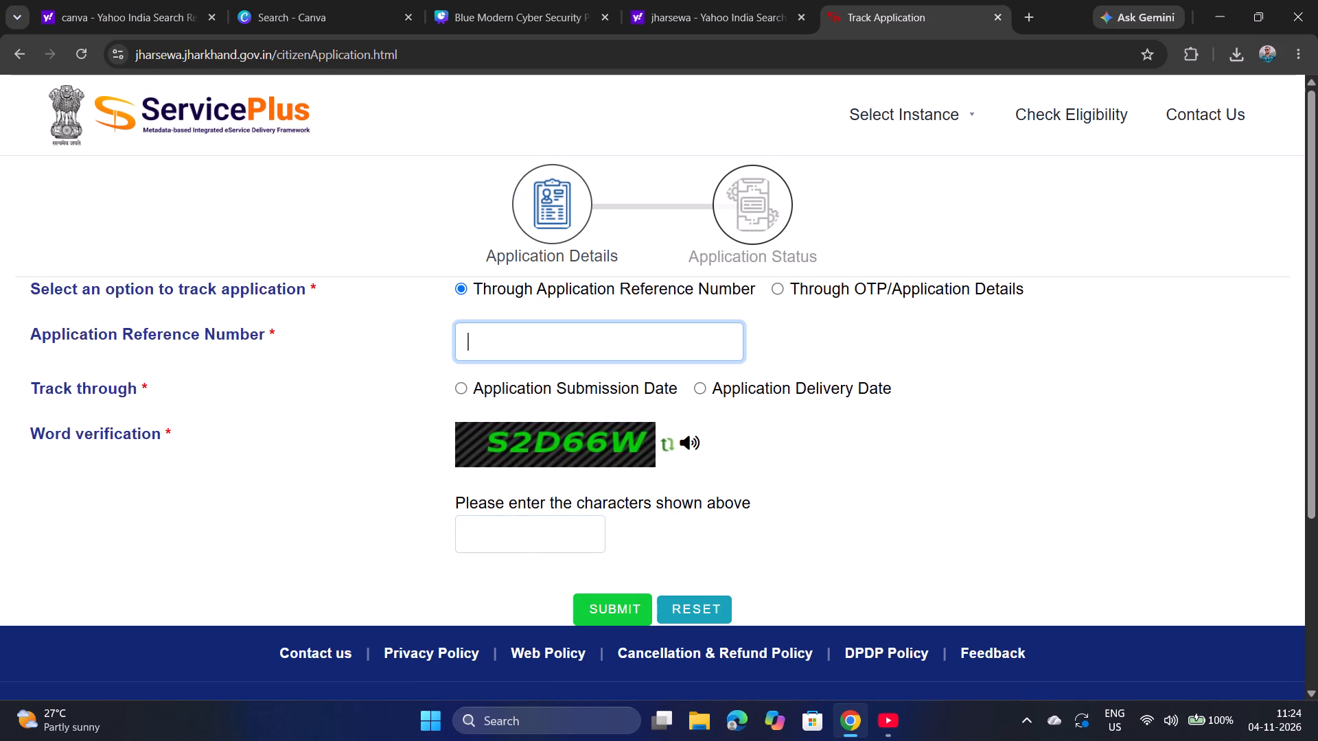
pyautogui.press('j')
pyautogui.press('BackSpace')
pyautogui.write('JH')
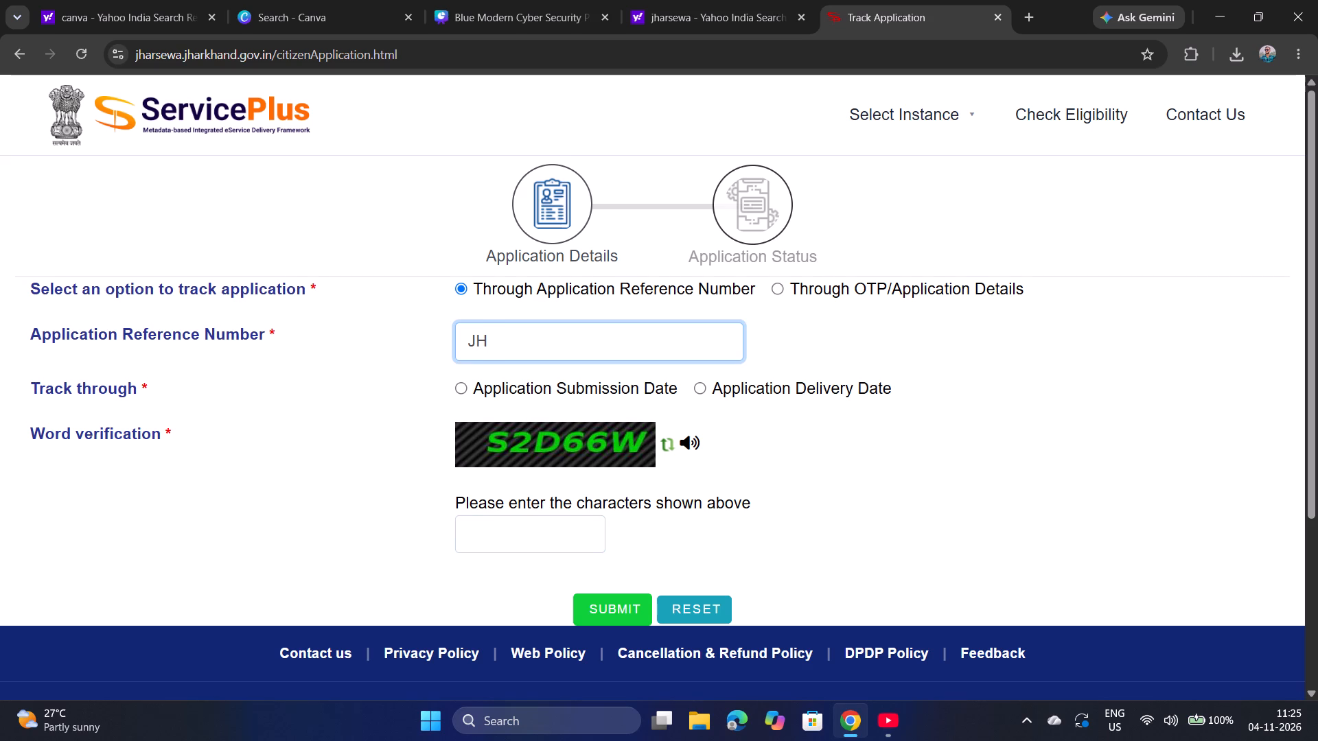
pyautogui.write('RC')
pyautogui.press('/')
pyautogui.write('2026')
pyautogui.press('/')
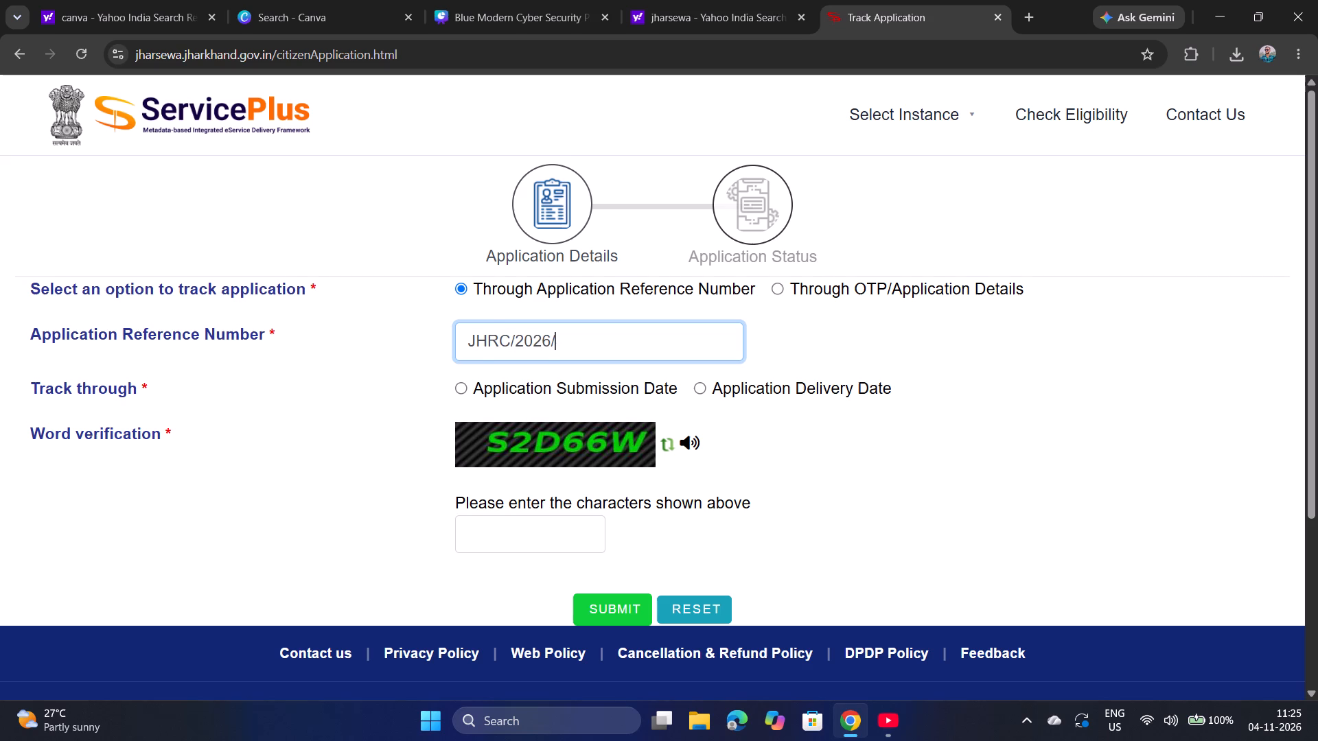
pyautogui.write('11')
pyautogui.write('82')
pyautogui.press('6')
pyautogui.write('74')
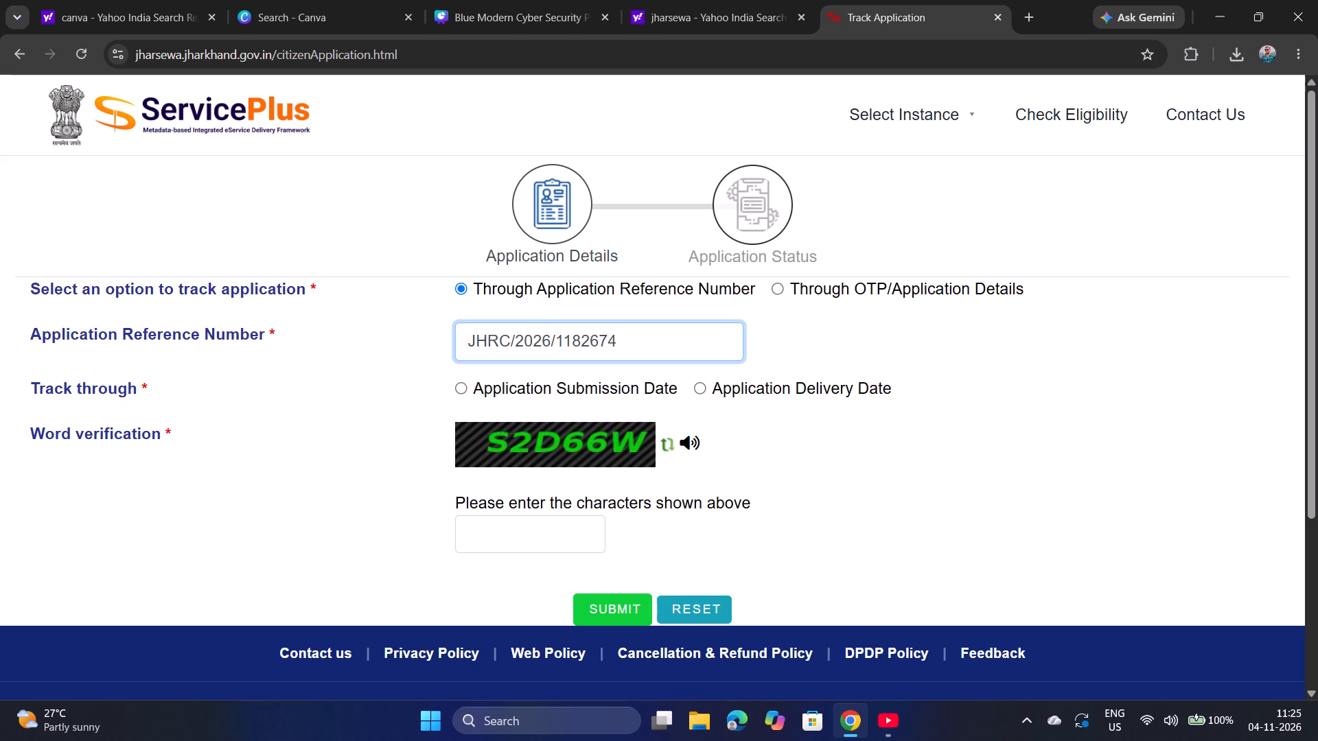
# Enter the word verification characters and submit the tracking form.
pyautogui.click(505, 528)
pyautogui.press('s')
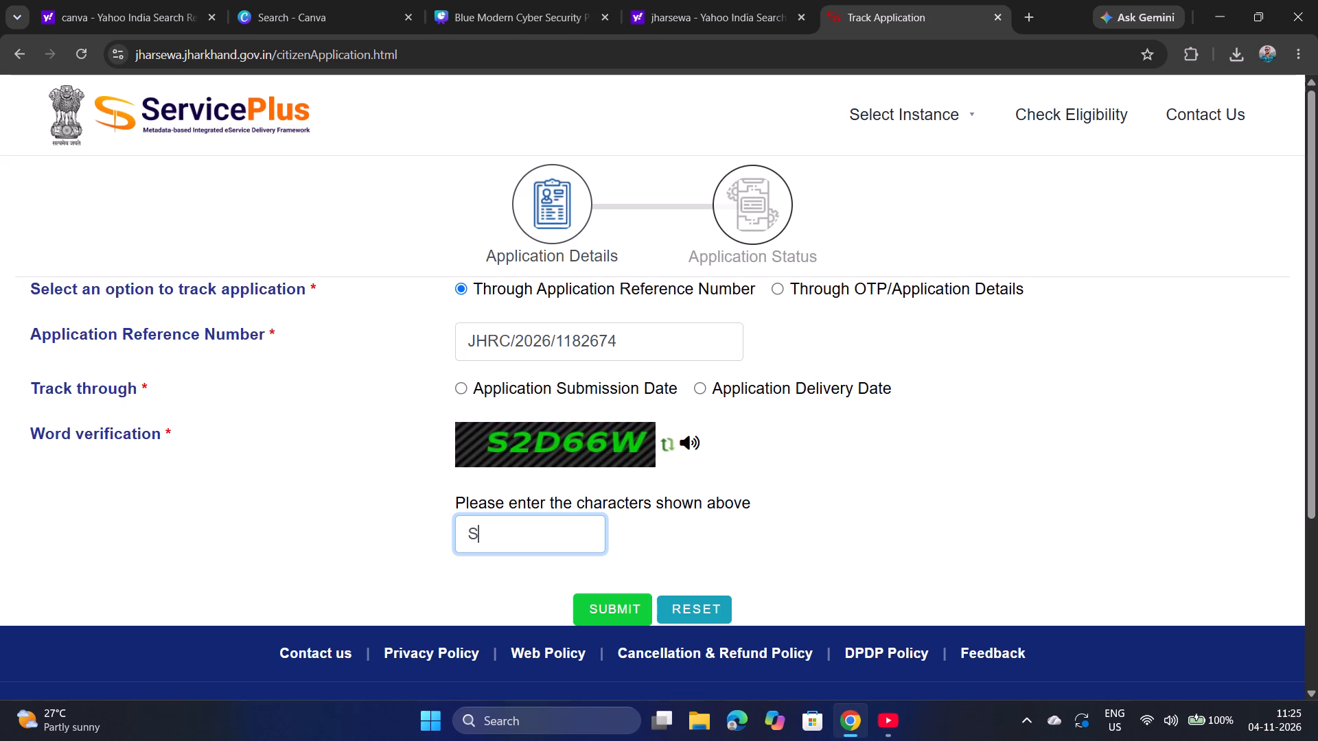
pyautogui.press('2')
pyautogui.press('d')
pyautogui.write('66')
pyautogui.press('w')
pyautogui.scroll(-4, 726, 524)
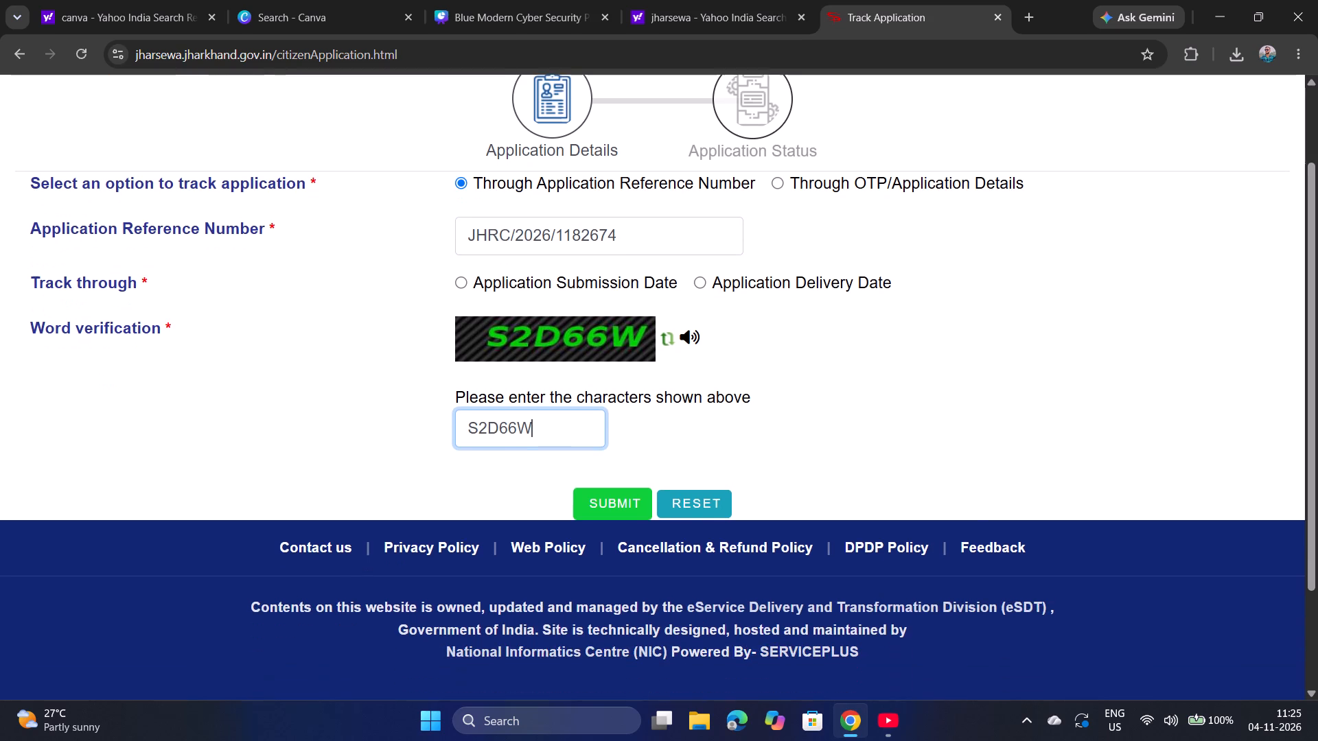
pyautogui.click(606, 482)
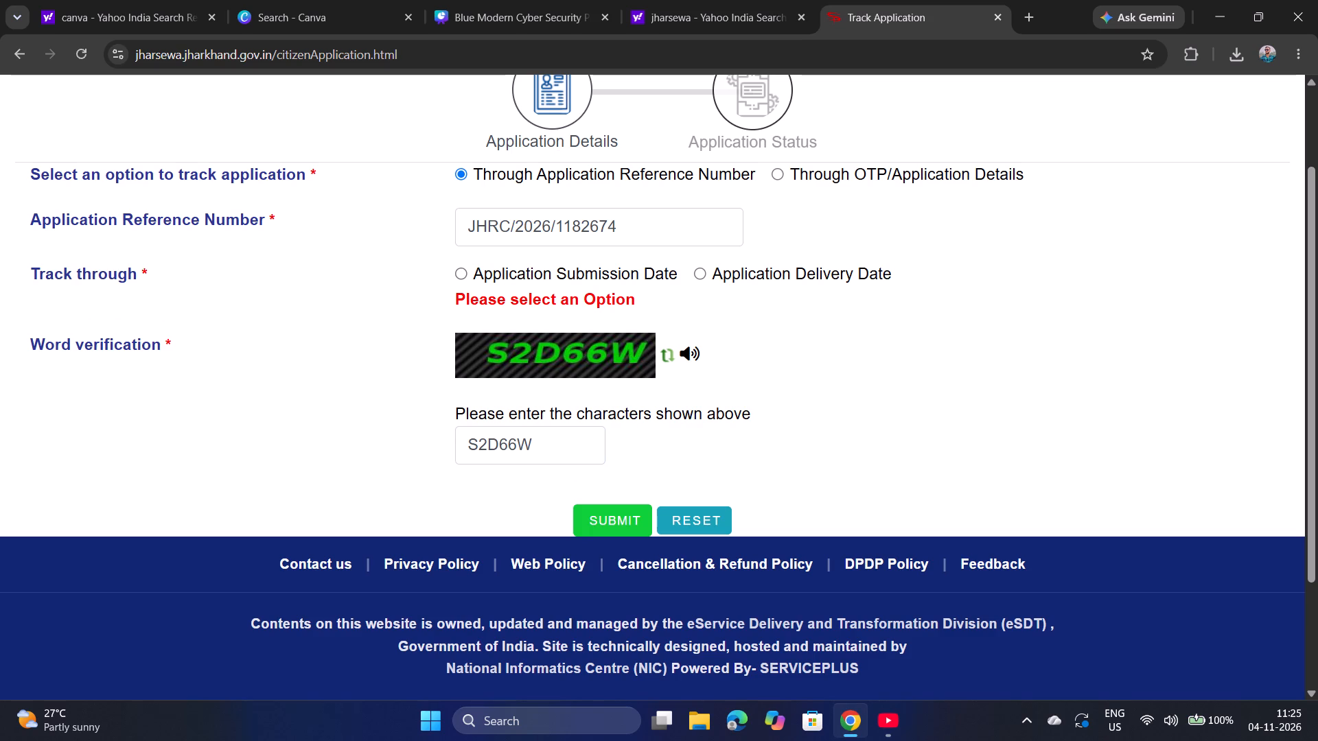
# Track through Application Submission Date, set the date to 02/11/2026, and submit the form again.
pyautogui.click(460, 270)
pyautogui.click(529, 325)
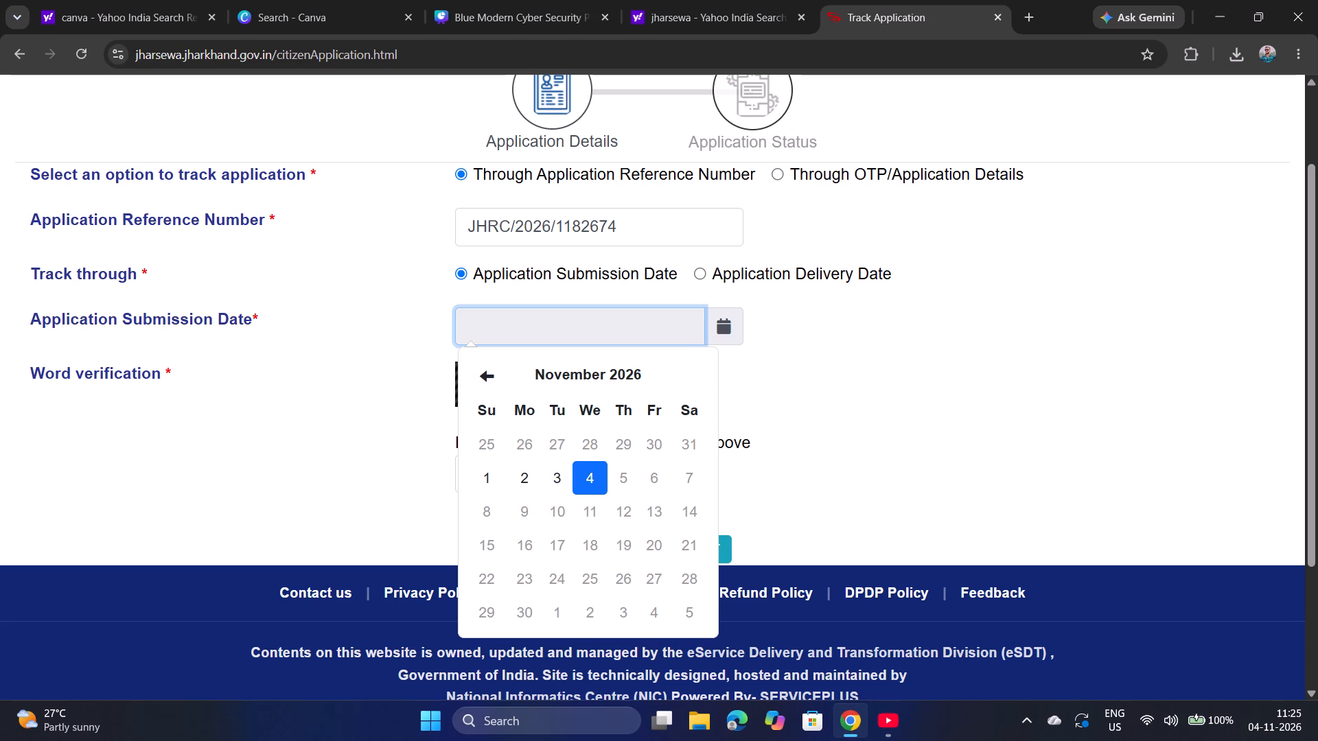
pyautogui.click(511, 473)
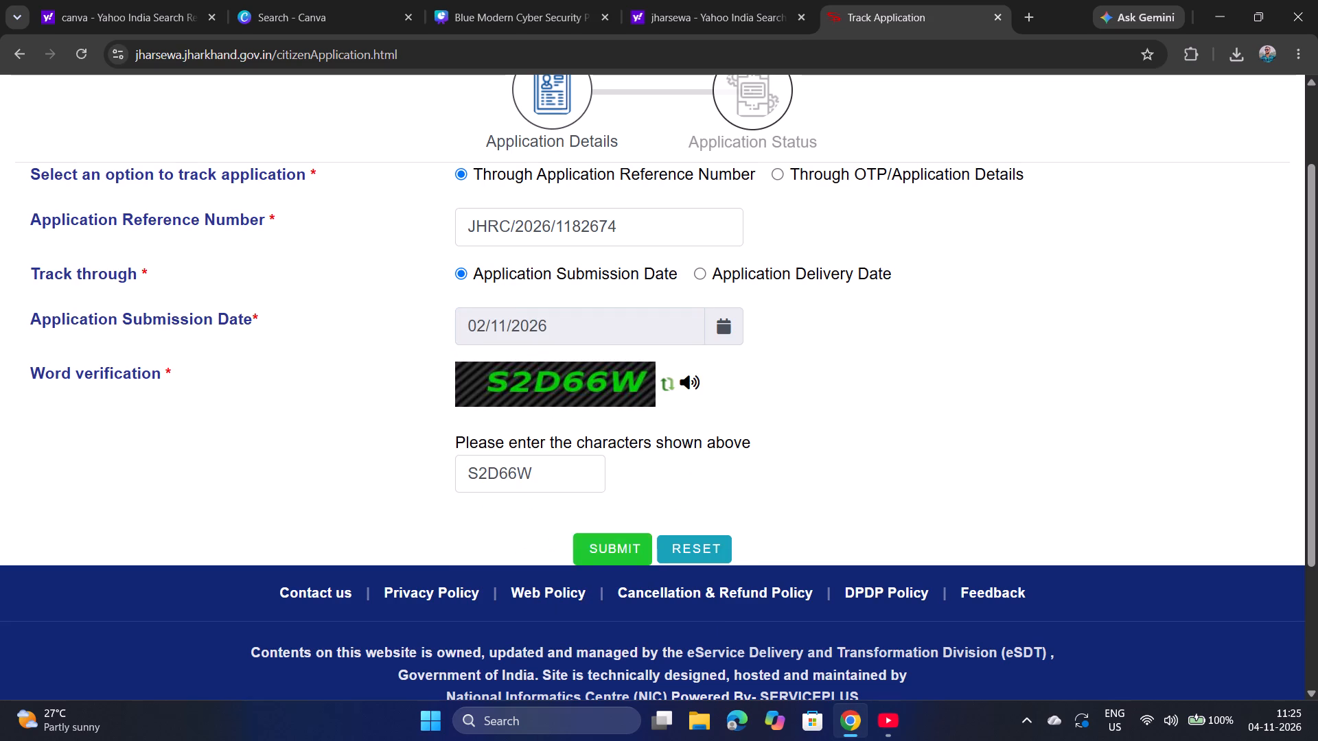
pyautogui.click(621, 551)
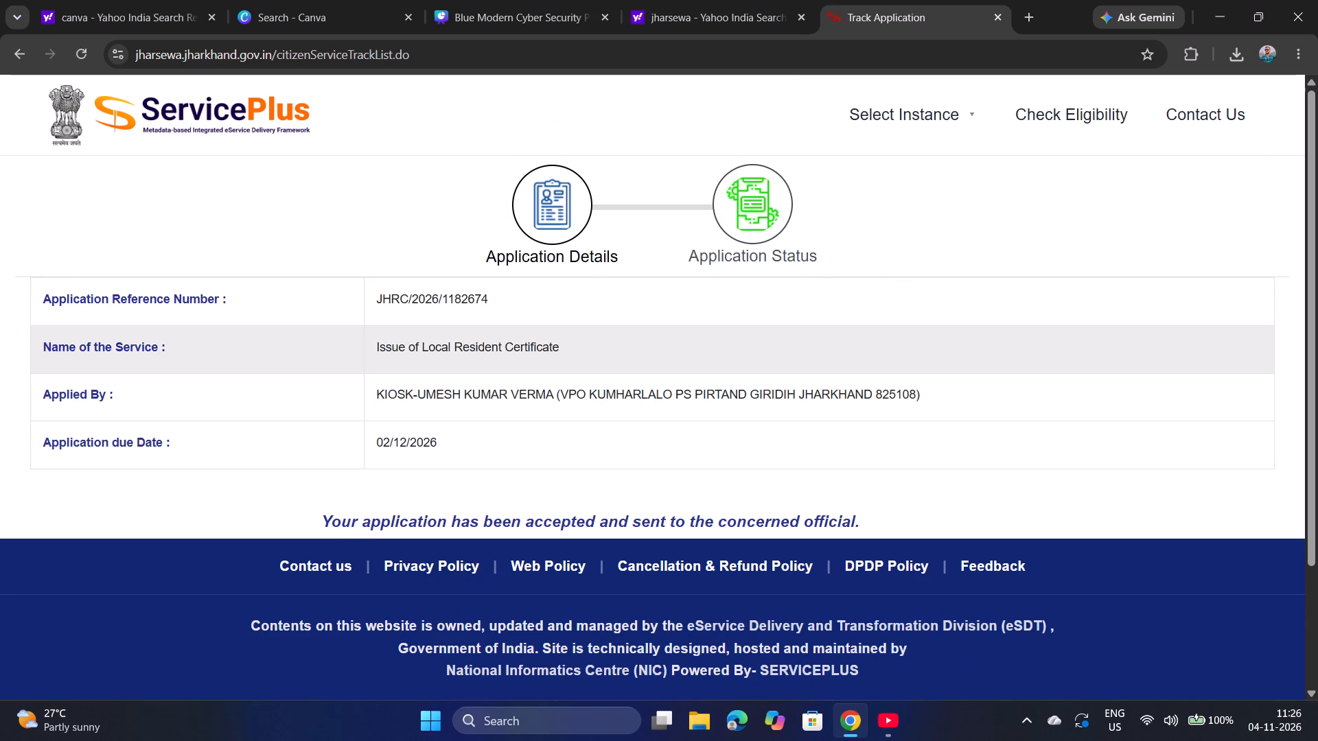
# Examine the tracked application's details, due date and status message, including its Application Status stage.
pyautogui.scroll(-5, 518, 471)
pyautogui.scroll(3, 518, 471)
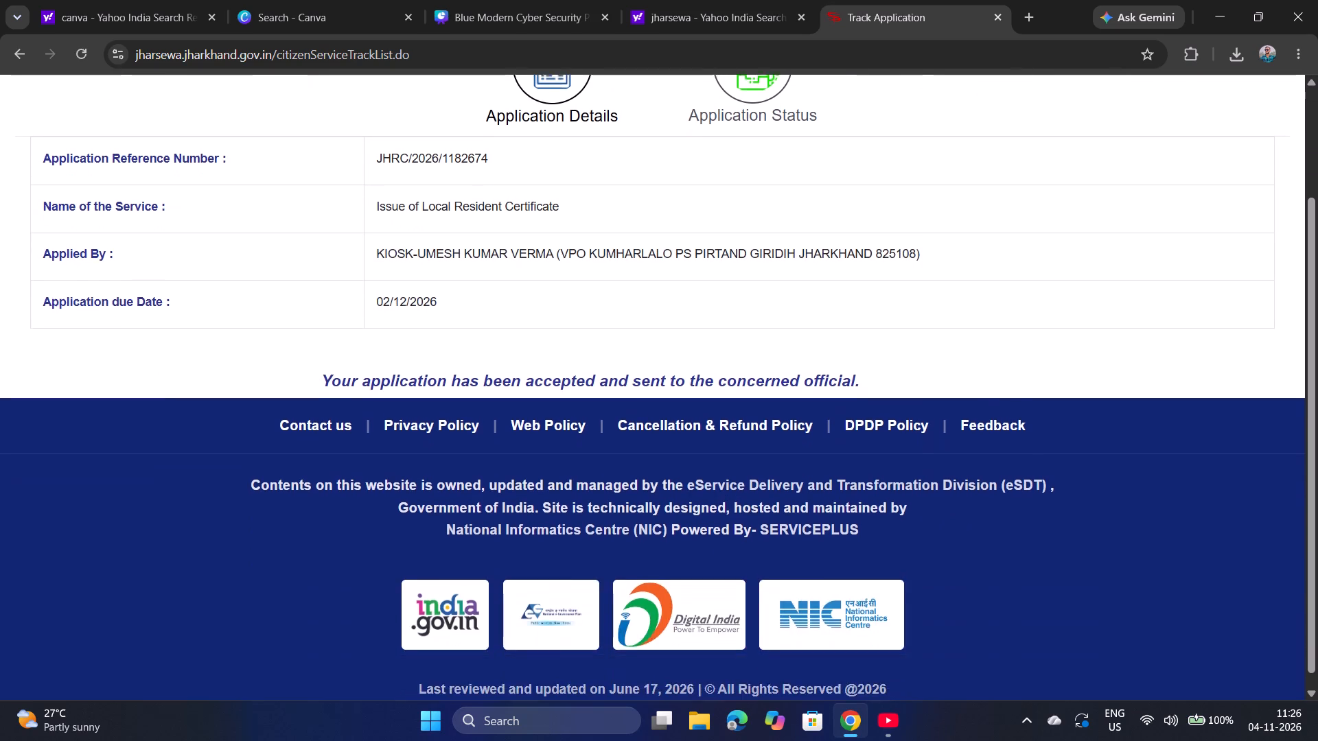
pyautogui.scroll(4, 518, 471)
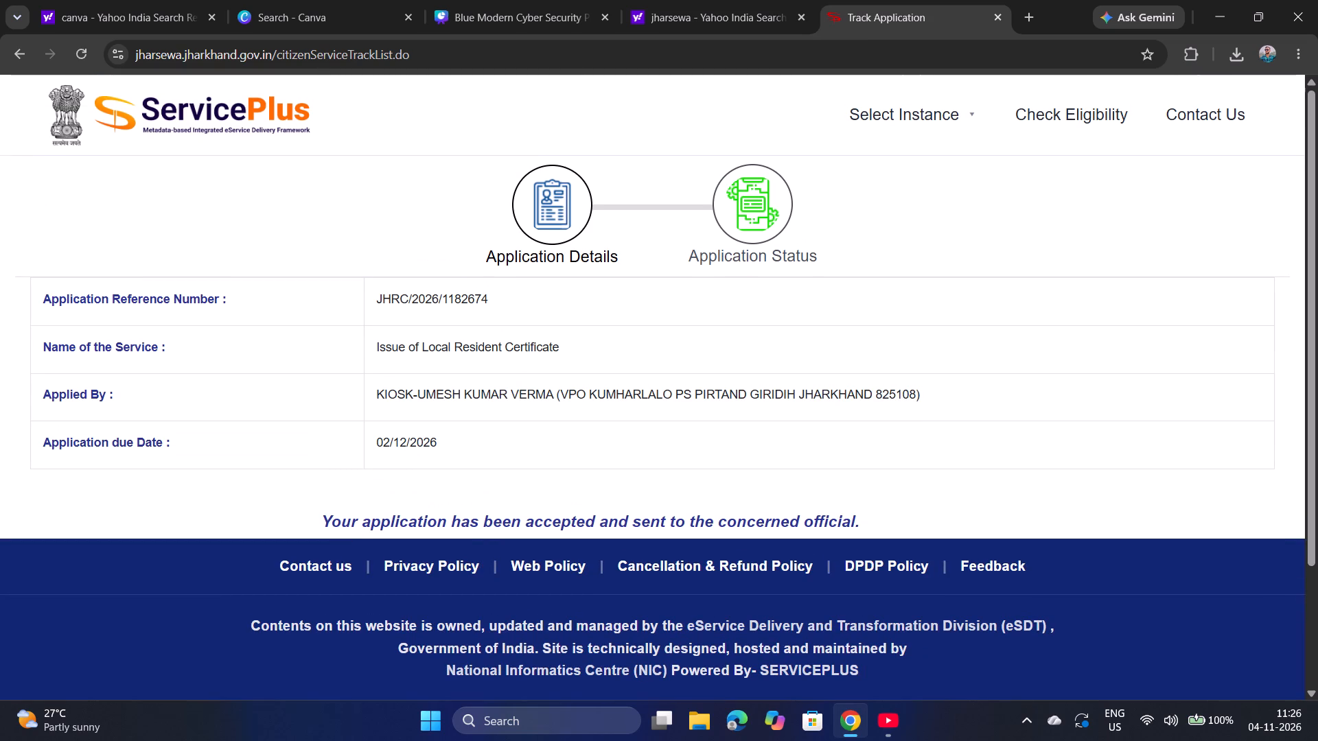
pyautogui.scroll(5, 821, 439)
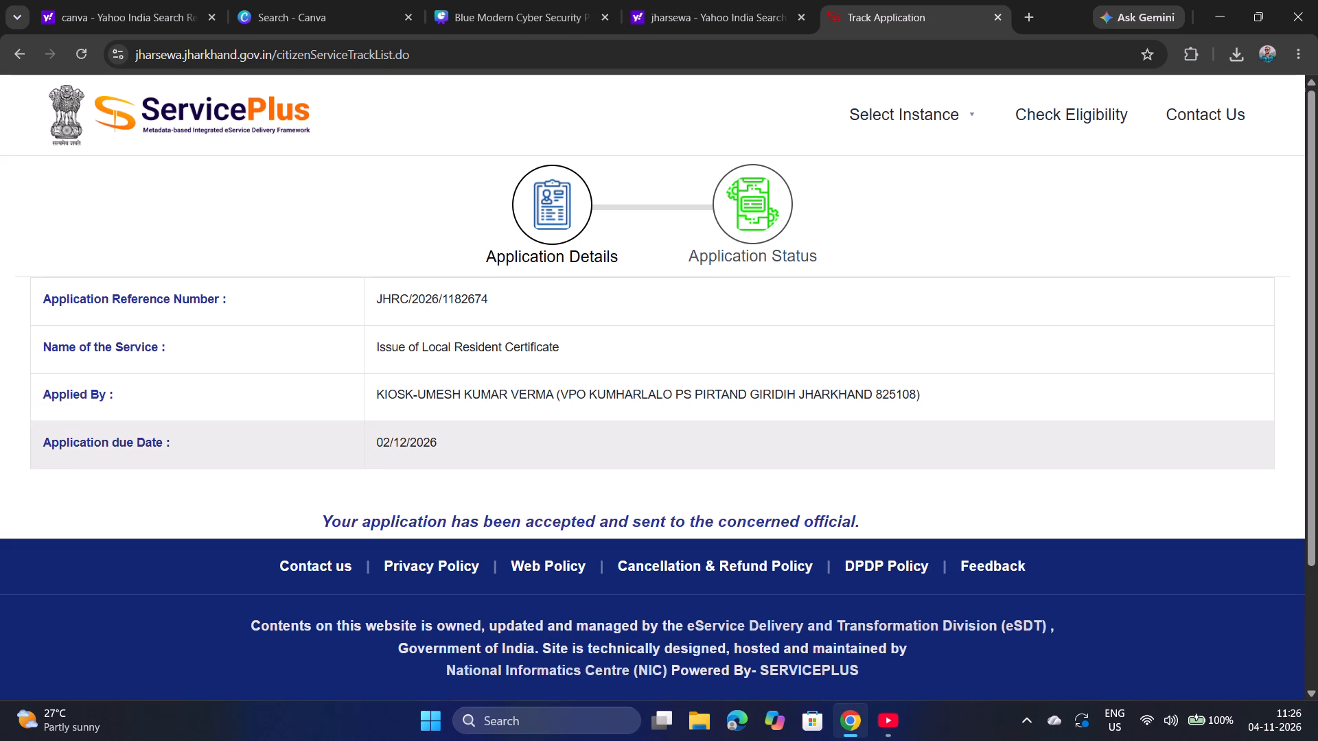
pyautogui.scroll(6, 691, 436)
pyautogui.scroll(-6, 689, 436)
pyautogui.scroll(7, 689, 437)
pyautogui.scroll(-14, 689, 437)
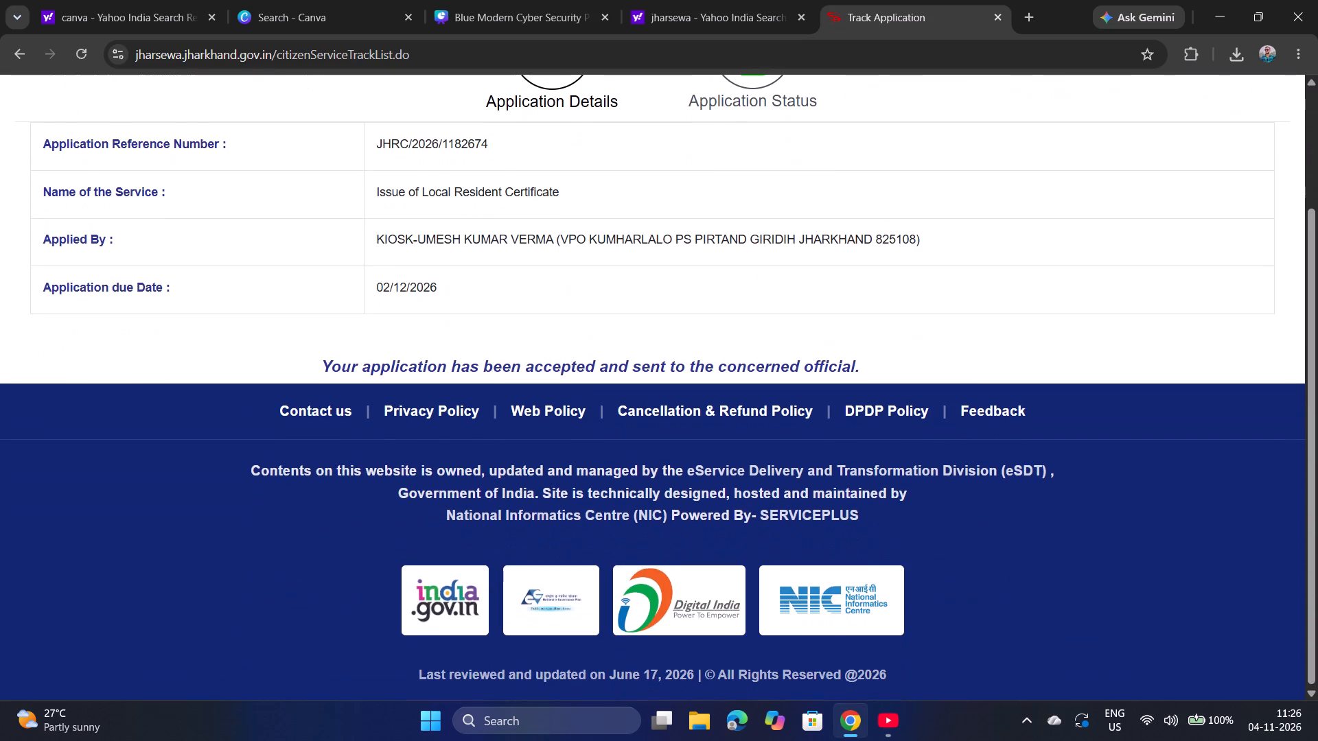
pyautogui.scroll(8, 684, 436)
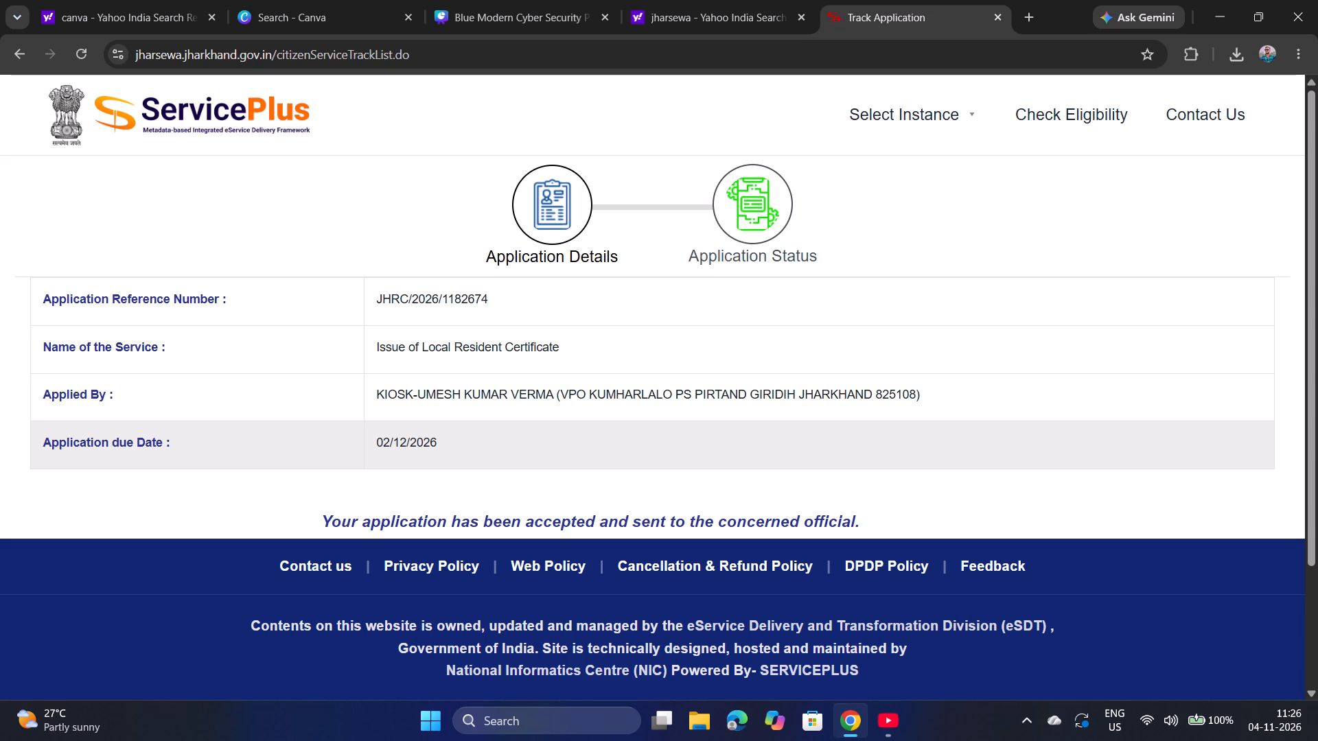
pyautogui.click(743, 216)
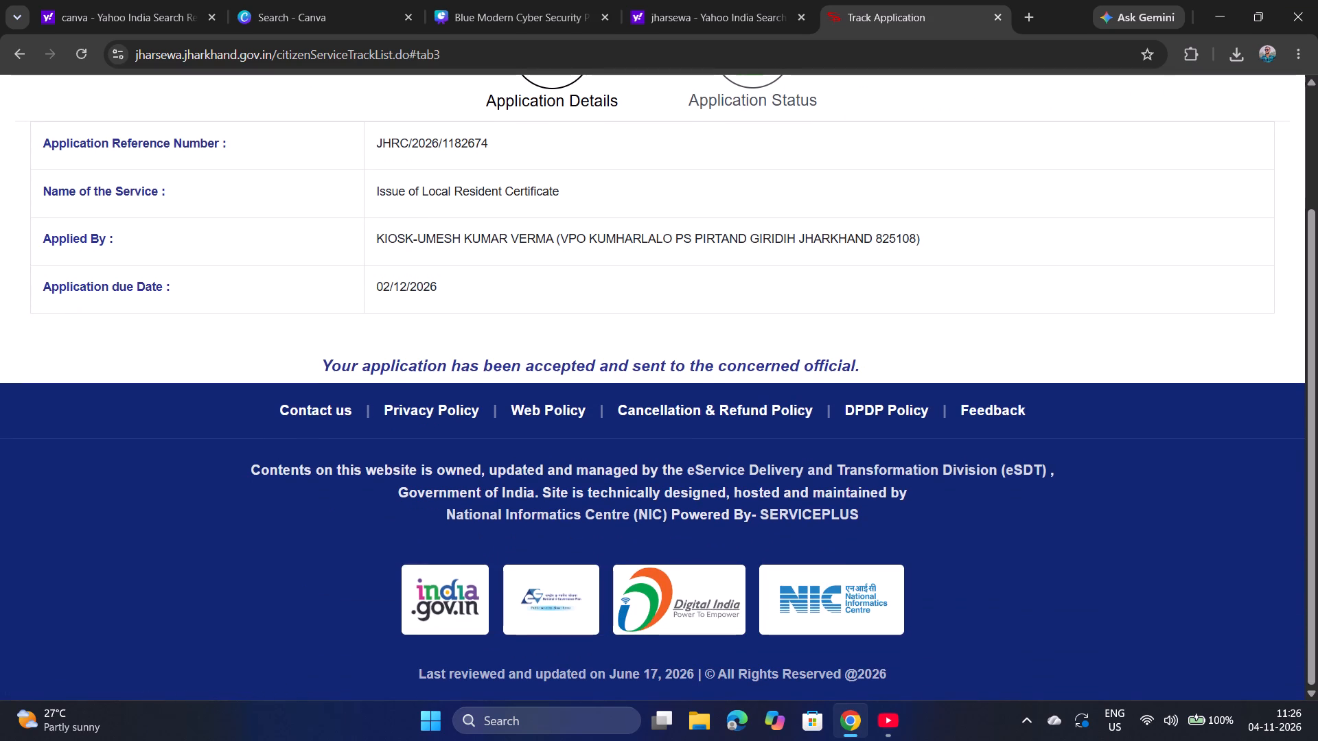
pyautogui.scroll(15, 721, 413)
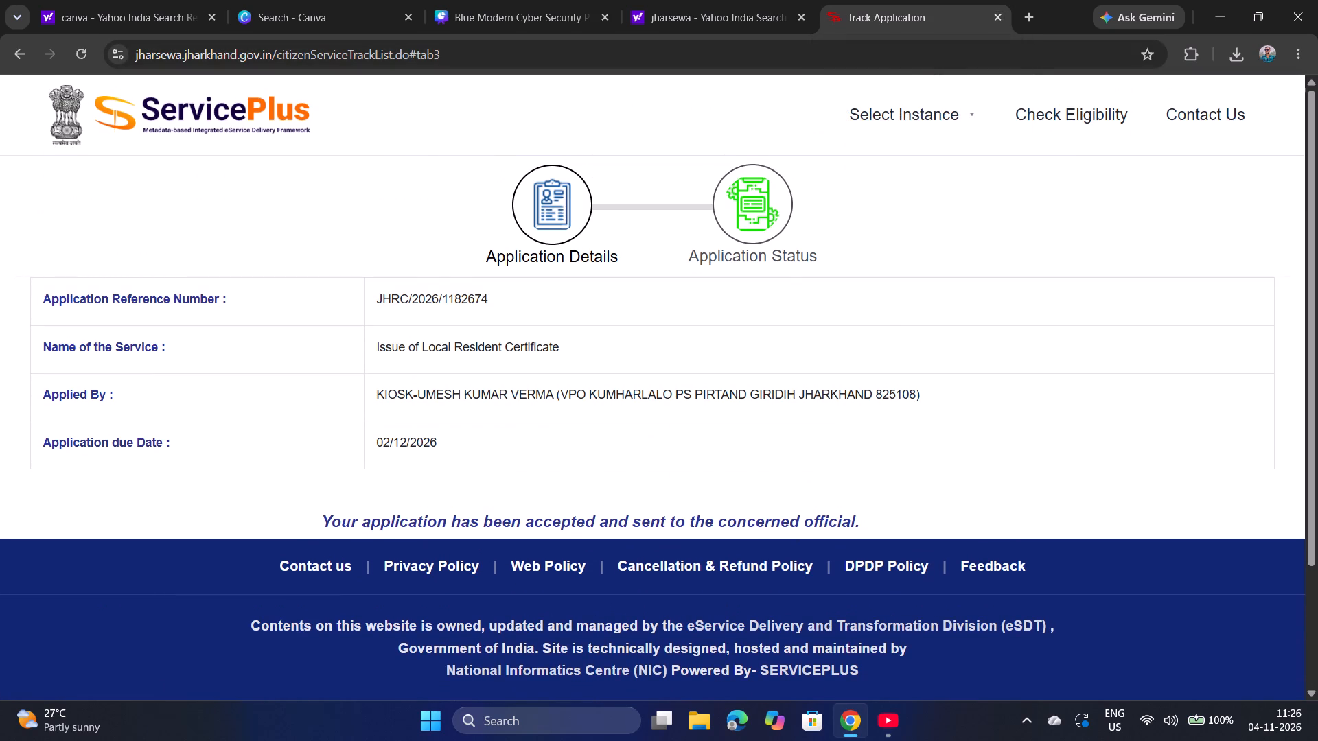
# Close the tracking tab, reopen the Jharkhand-11 portal from the jharsewa search results, and browse its home page.
pyautogui.click(1000, 16)
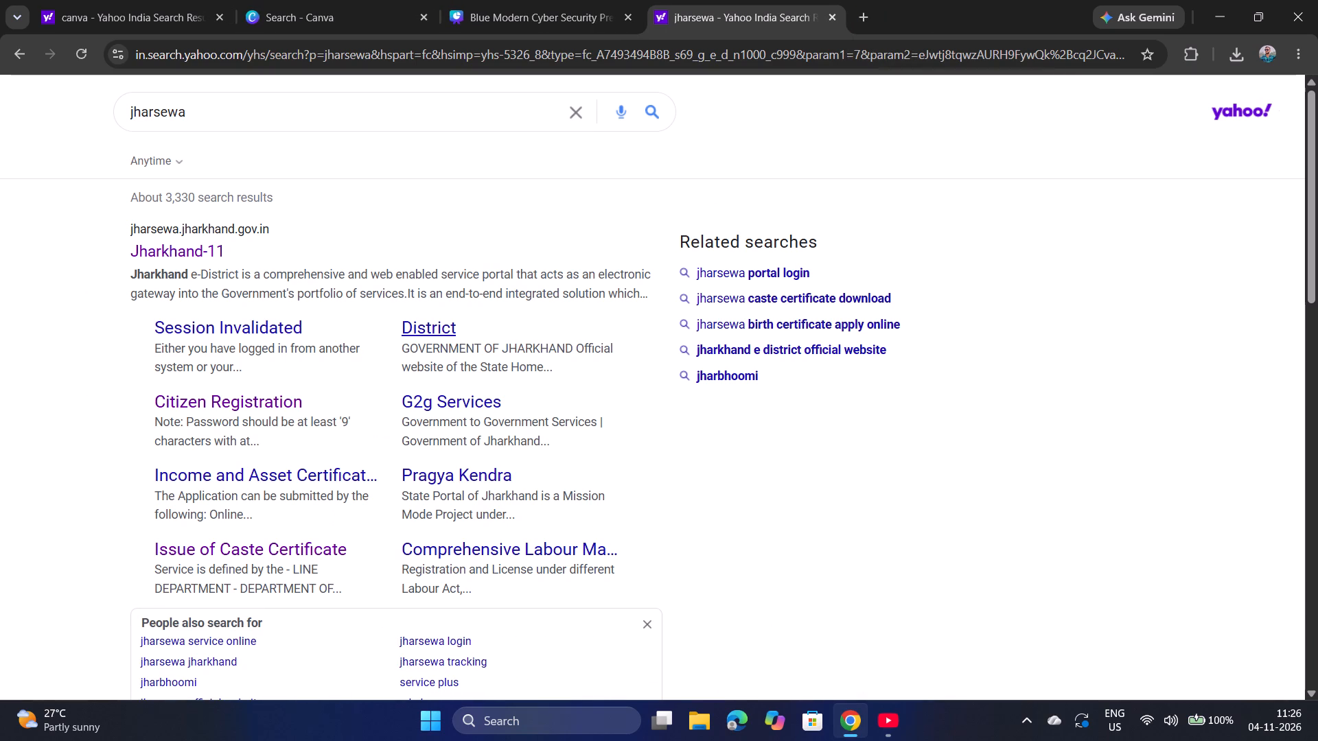
pyautogui.click(209, 244)
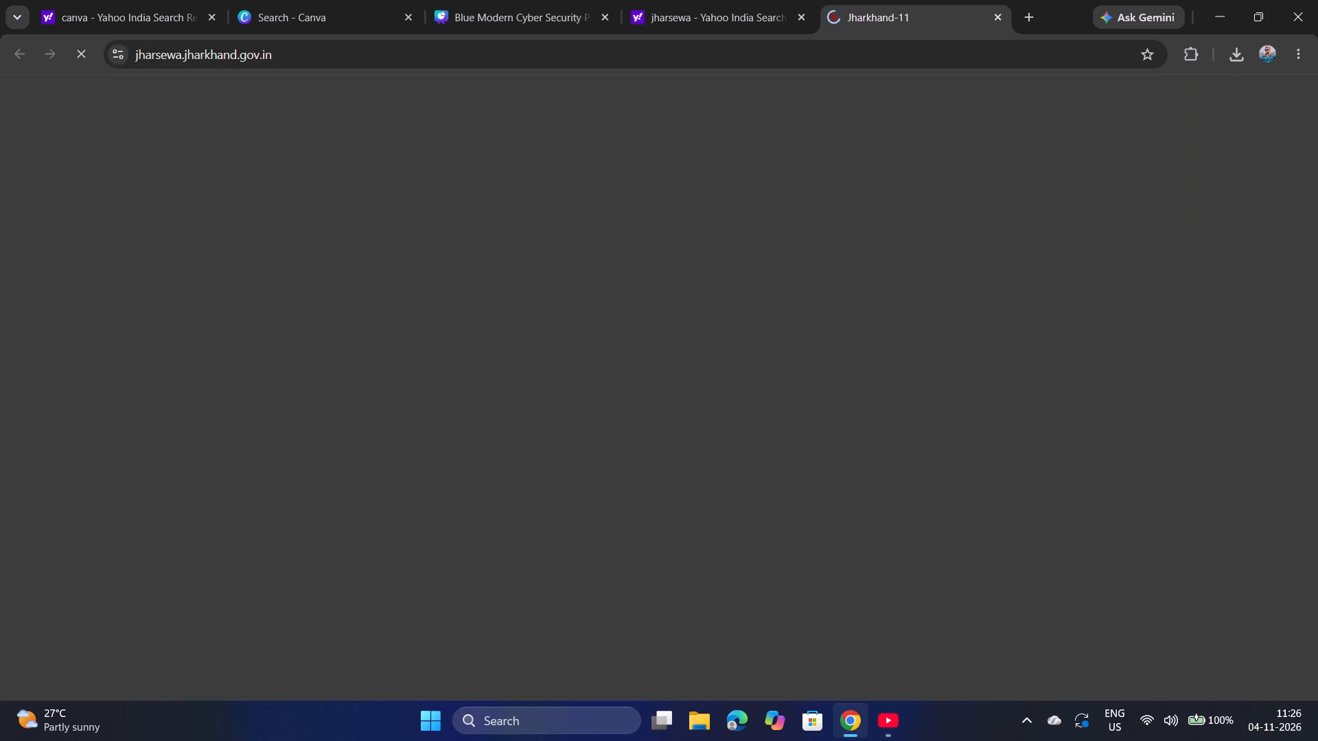
pyautogui.scroll(-10, 645, 375)
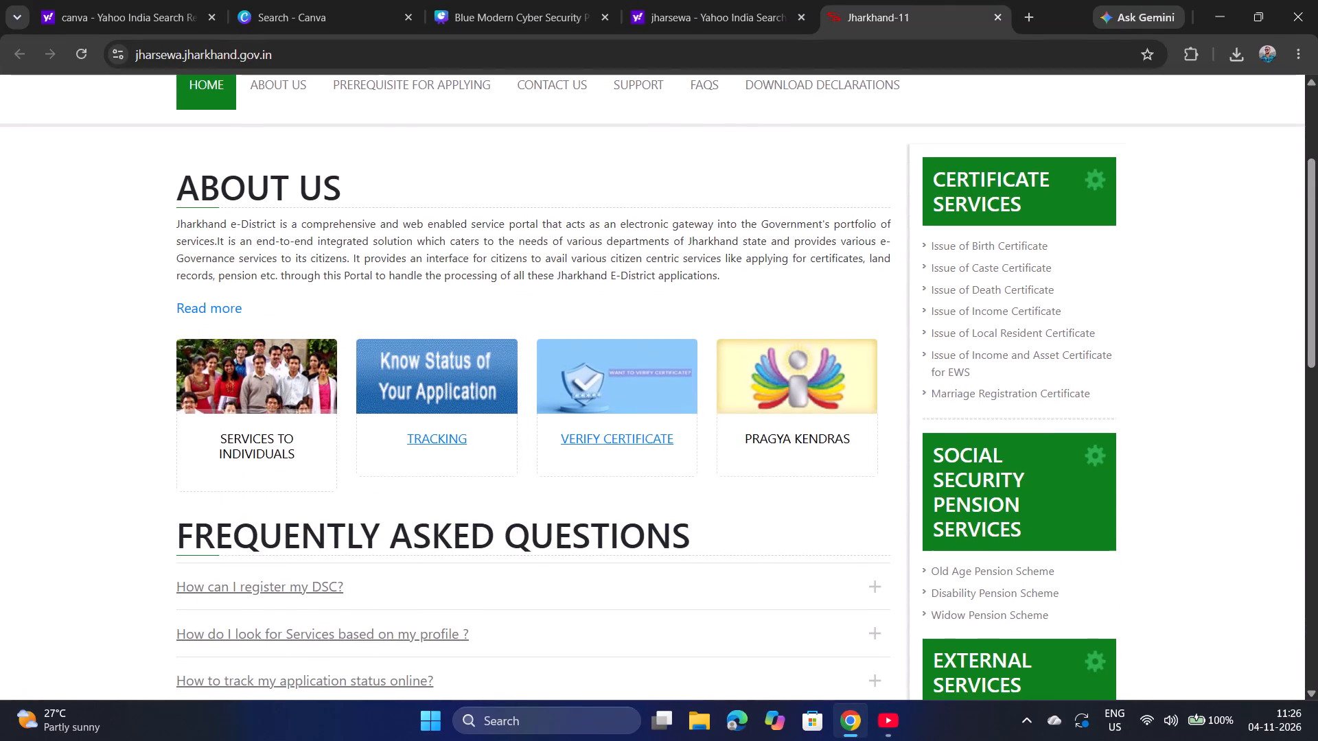
pyautogui.scroll(-3, 645, 375)
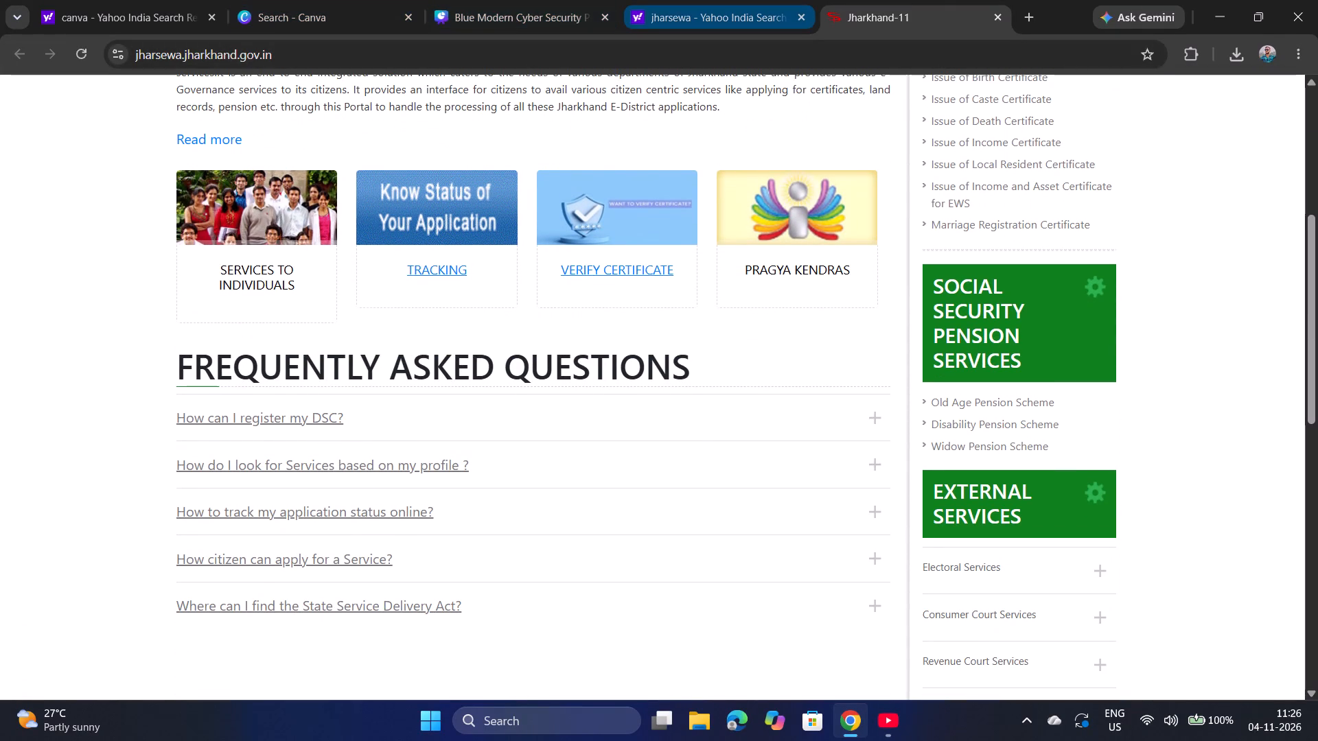
# Switch to the Canva presentation and move page 8's "Emerging Cyber Security Technologies" heading up and right, across the gradient bar onto the fingerprint photo's edge.
pyautogui.click(544, 10)
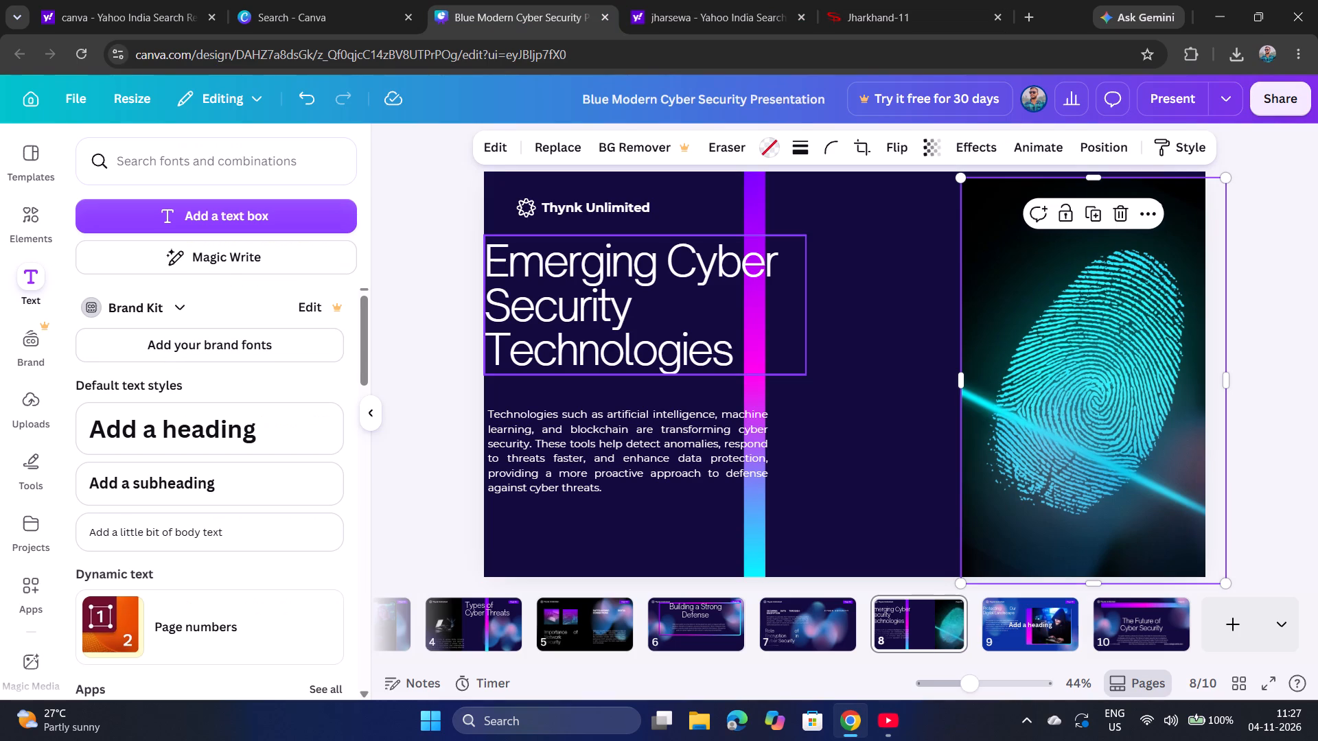
pyautogui.moveTo(752, 357); pyautogui.dragTo(991, 311)
pyautogui.click(872, 633)
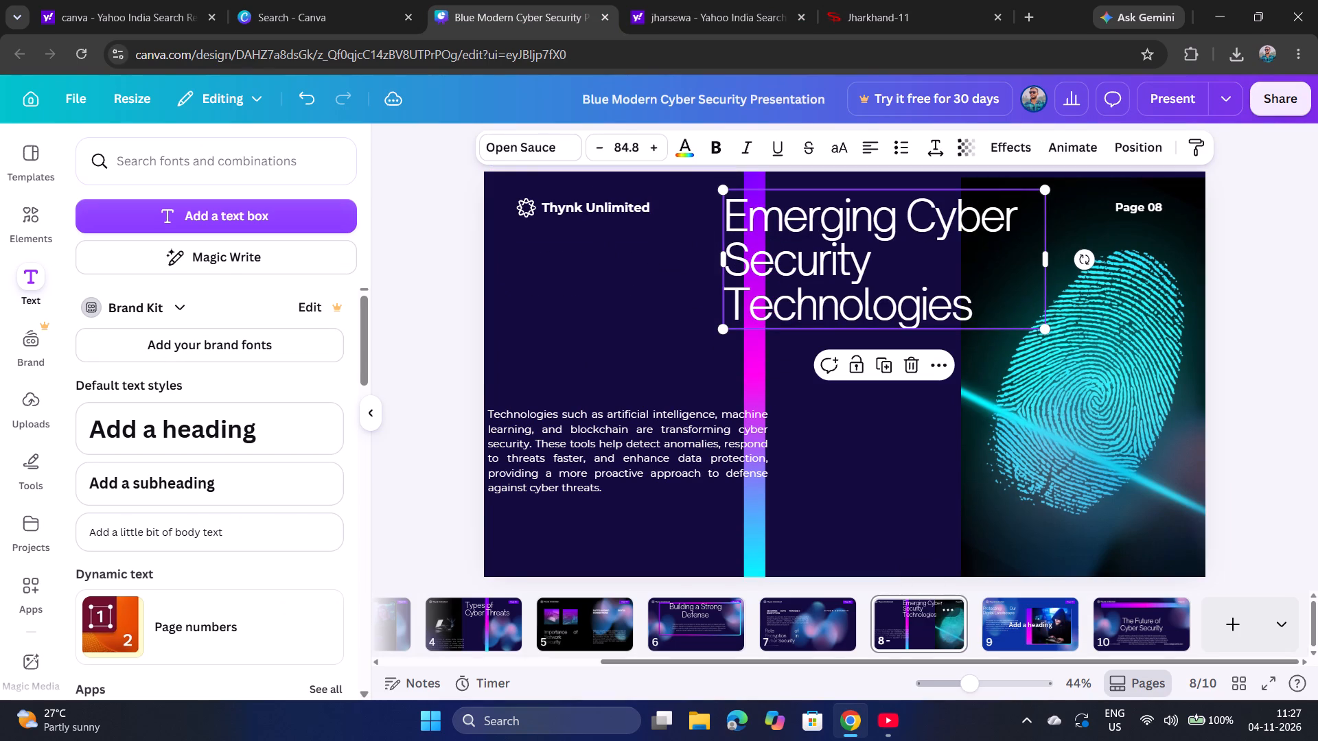
# Open page 9 of the presentation, the "Protecting Our Digital Landscape" slide.
pyautogui.moveTo(1054, 615); pyautogui.dragTo(1060, 622)
pyautogui.moveTo(991, 652); pyautogui.dragTo(1012, 652)
pyautogui.click(1098, 620)
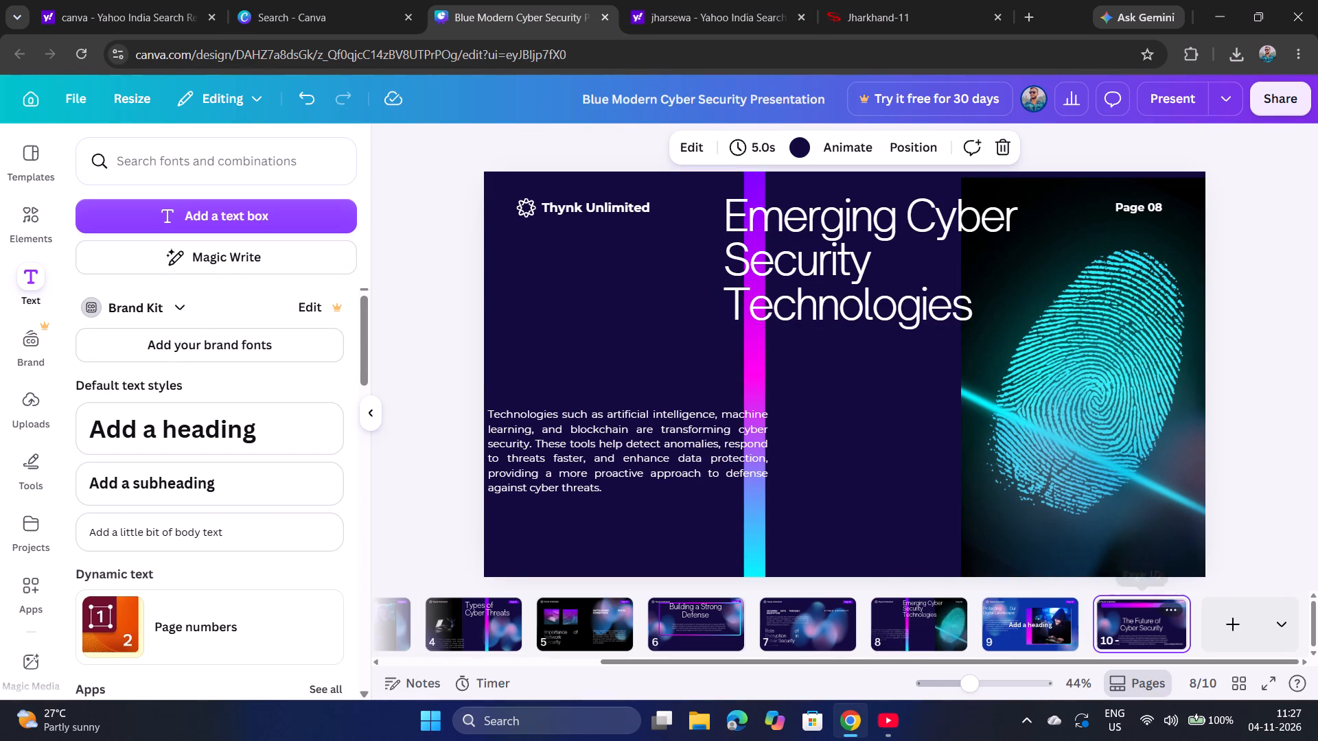
pyautogui.click(1029, 624)
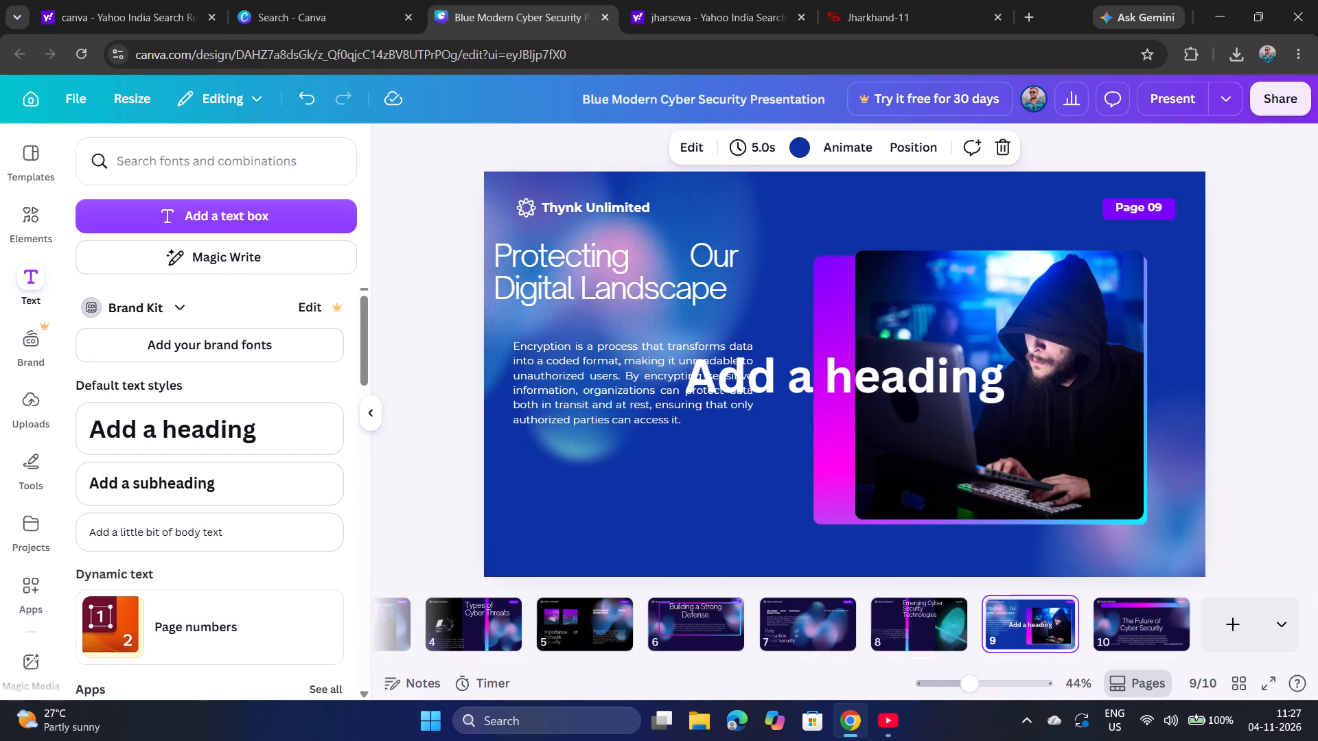
# Open the library of design elements for page 9.
pyautogui.click(30, 221)
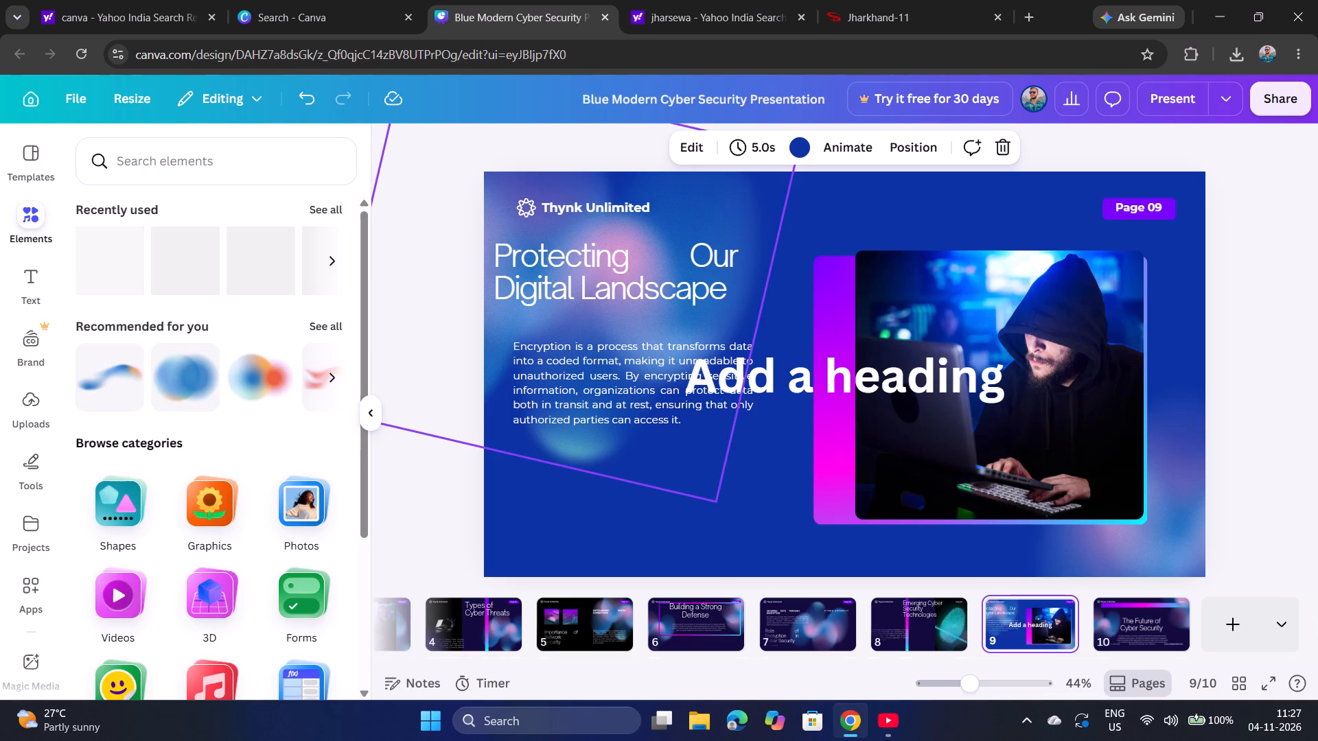
# Switch to YouTube, open the suggested "आइवो नदी किनरवा" Chhath Pooja video, skip to about 1:47, and return to the Canva presentation.
pyautogui.click(896, 731)
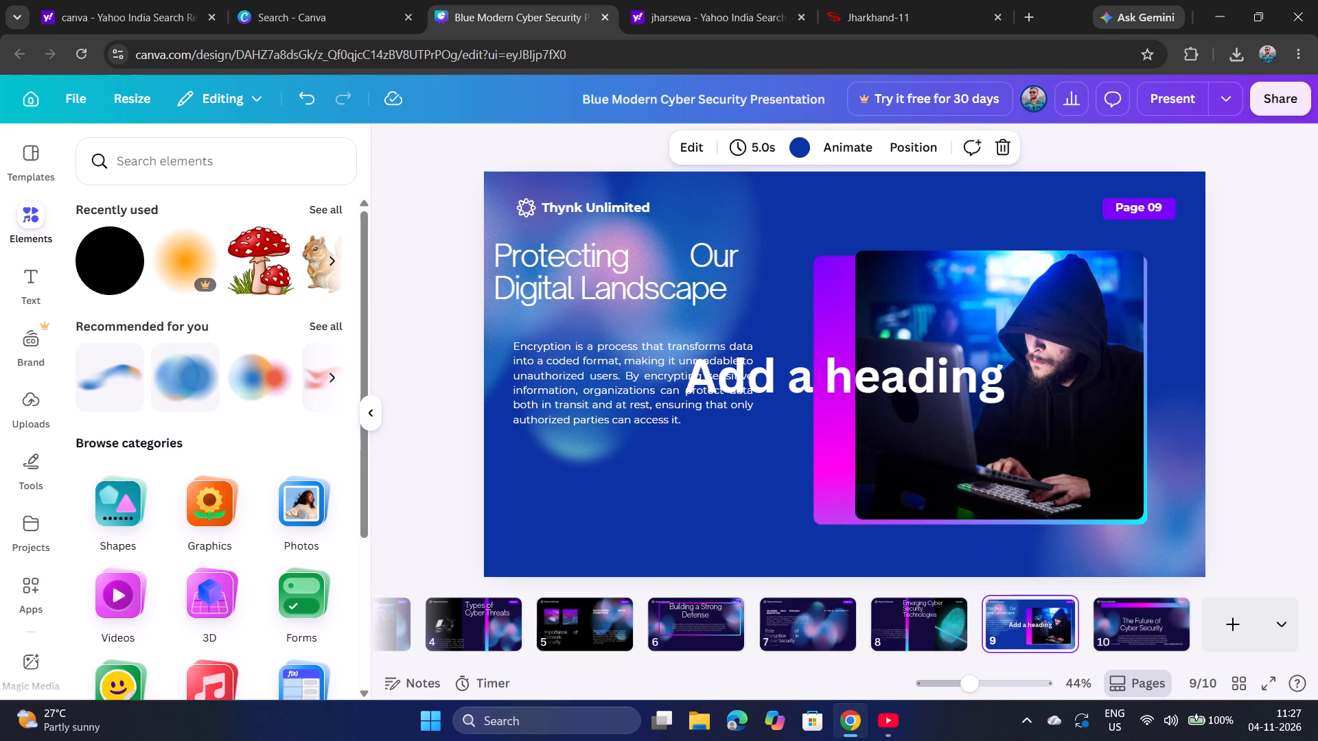
pyautogui.click(898, 724)
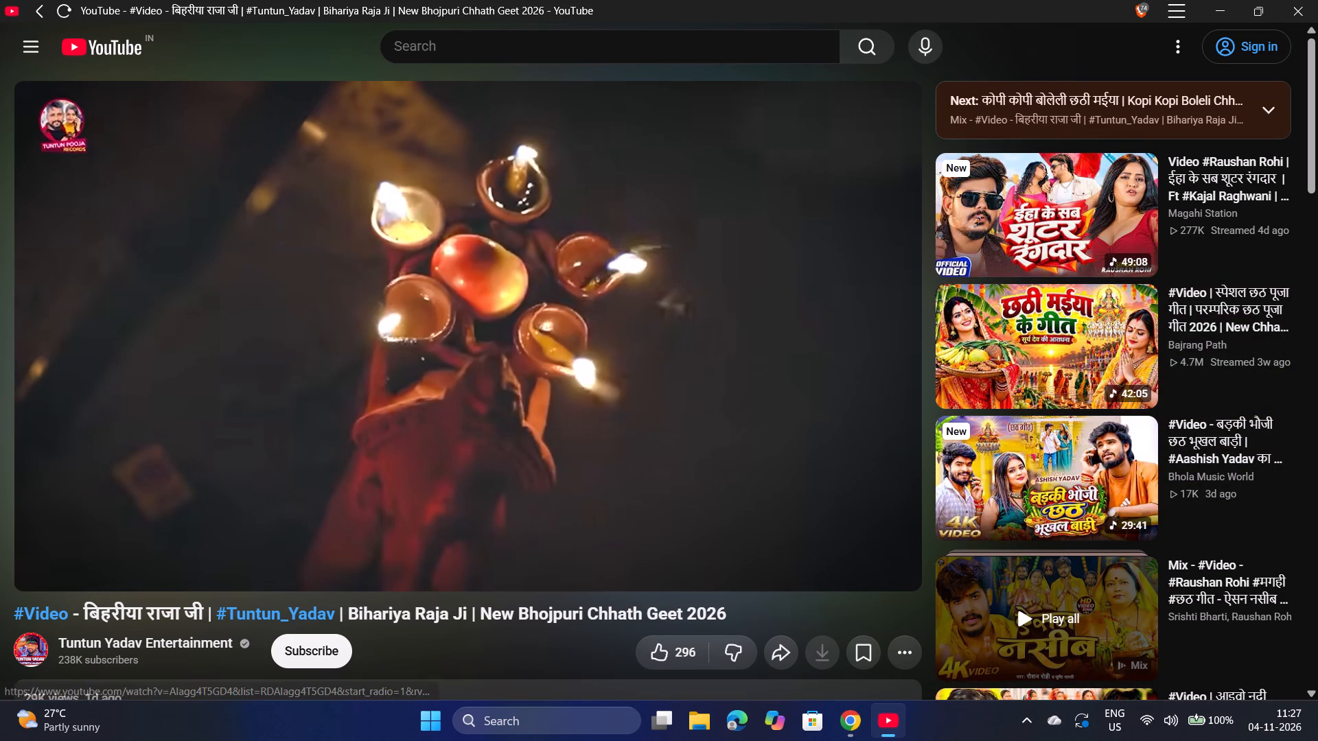
pyautogui.scroll(-12, 1164, 582)
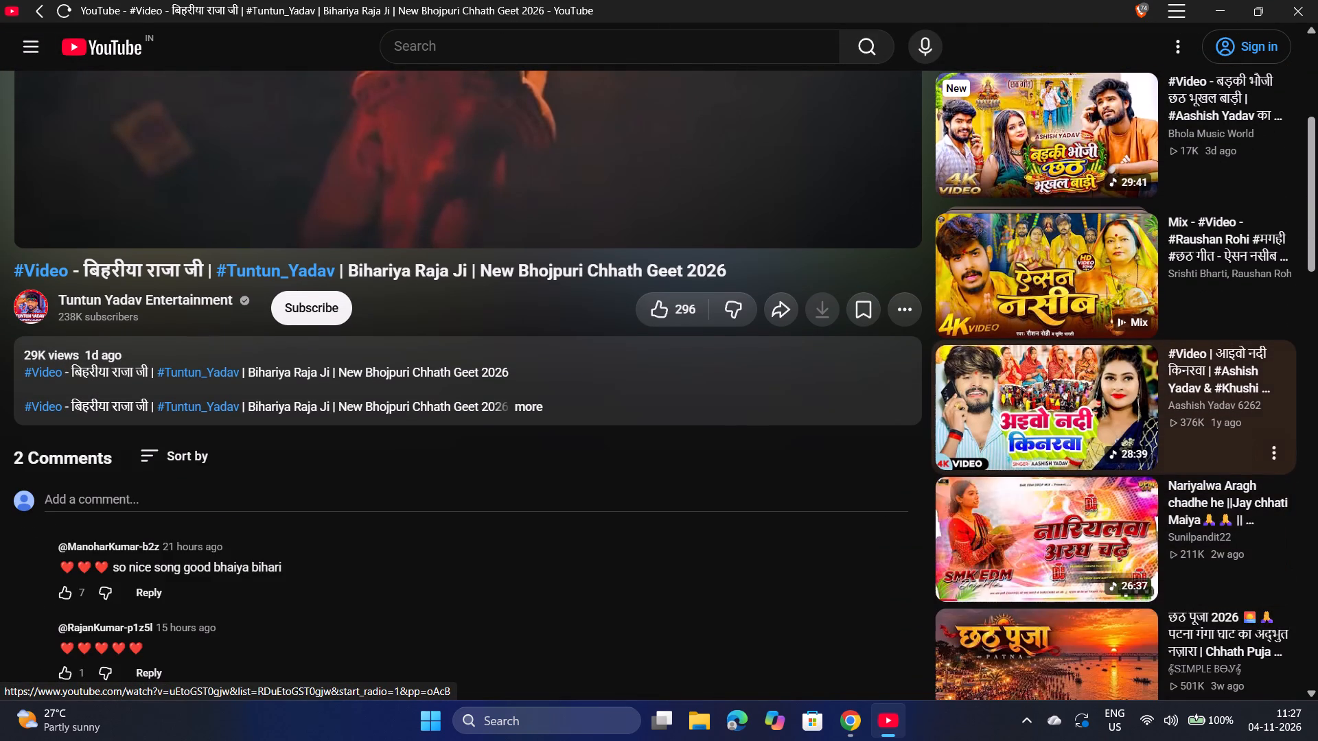
pyautogui.click(1045, 422)
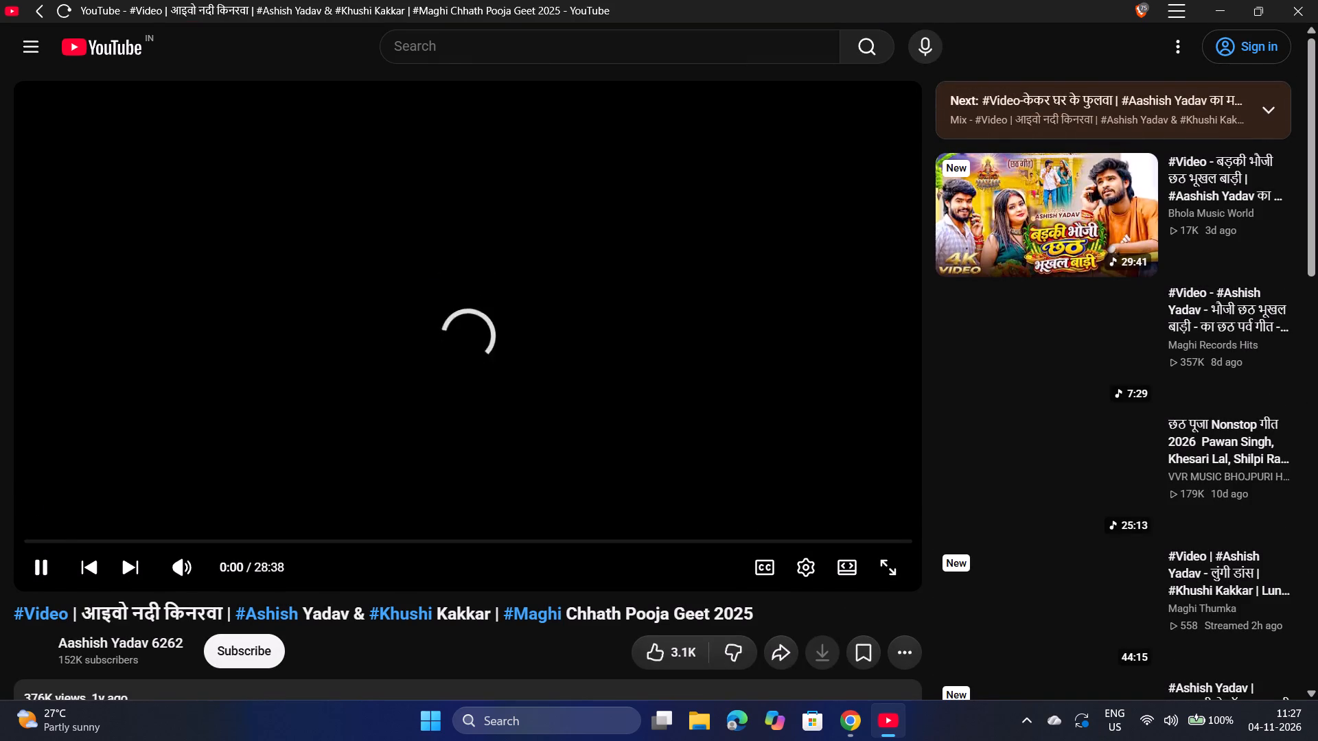
pyautogui.click(80, 541)
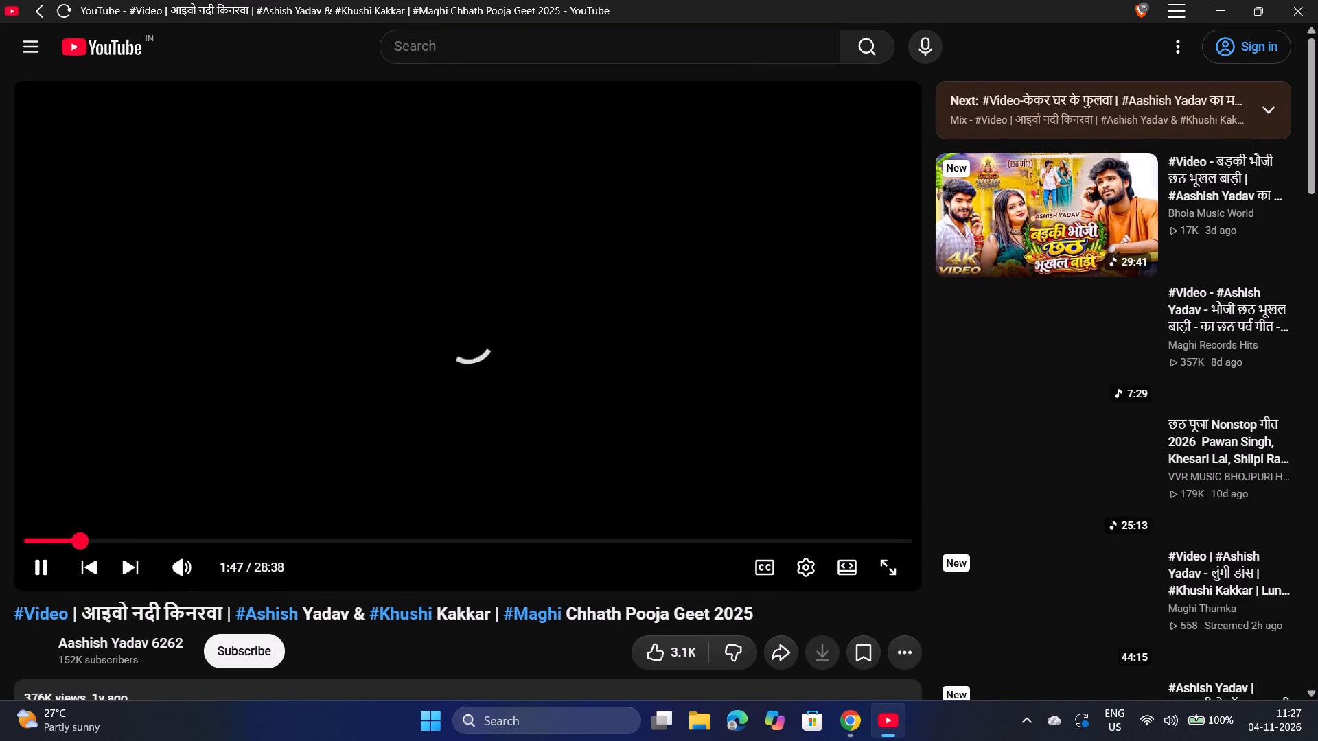
pyautogui.click(884, 711)
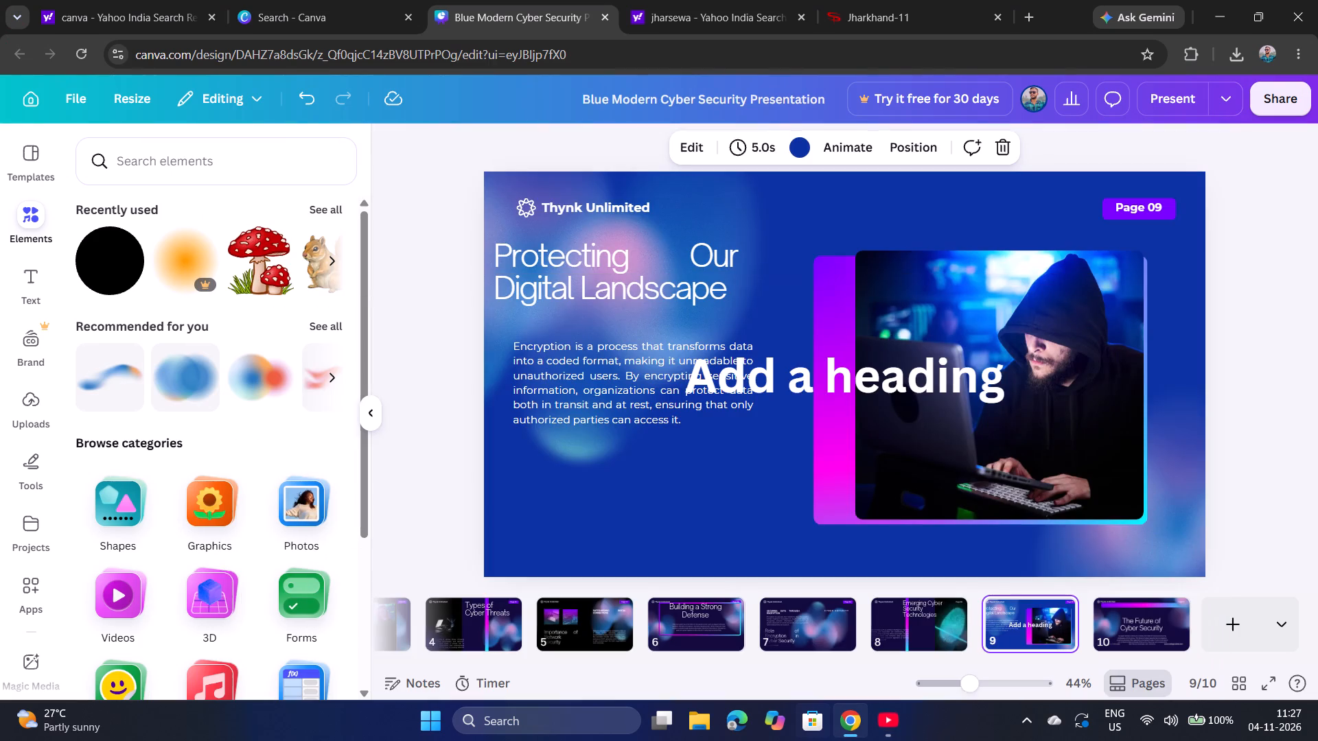
# Add the recommended blurred blue circles graphic to page 9 and place it at the slide's lower left, behind the encryption paragraph.
pyautogui.click(192, 399)
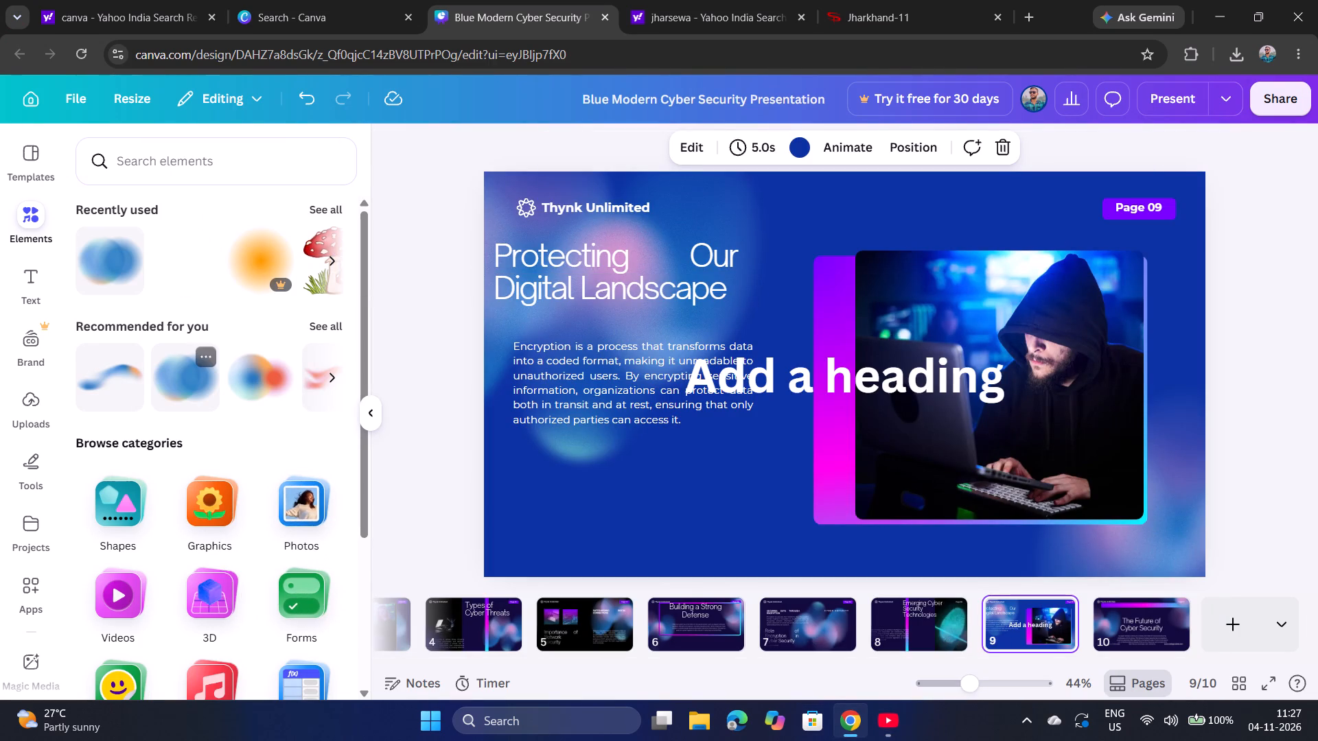
pyautogui.moveTo(978, 438); pyautogui.dragTo(816, 540)
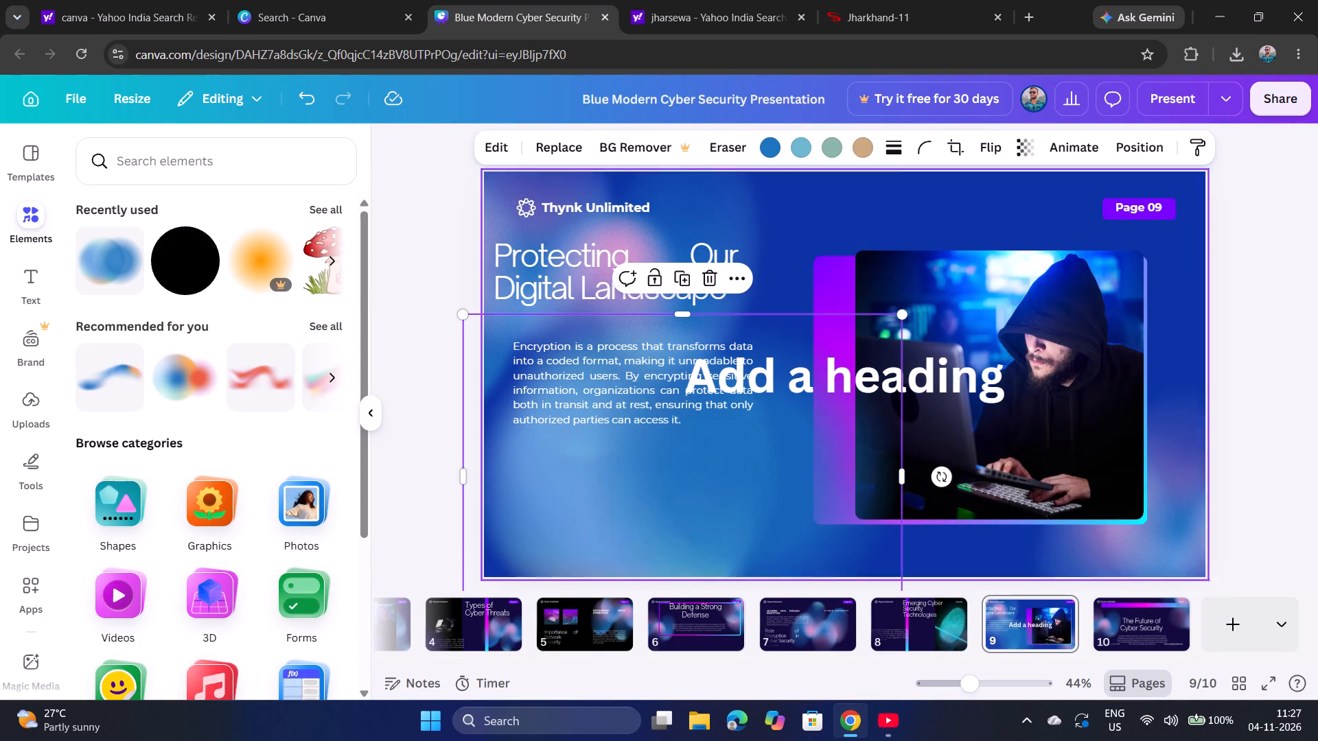
# On page 10, add the recommended blue-and-orange blurred wave graphic and place it over the slide's lower-right corner.
pyautogui.click(1122, 635)
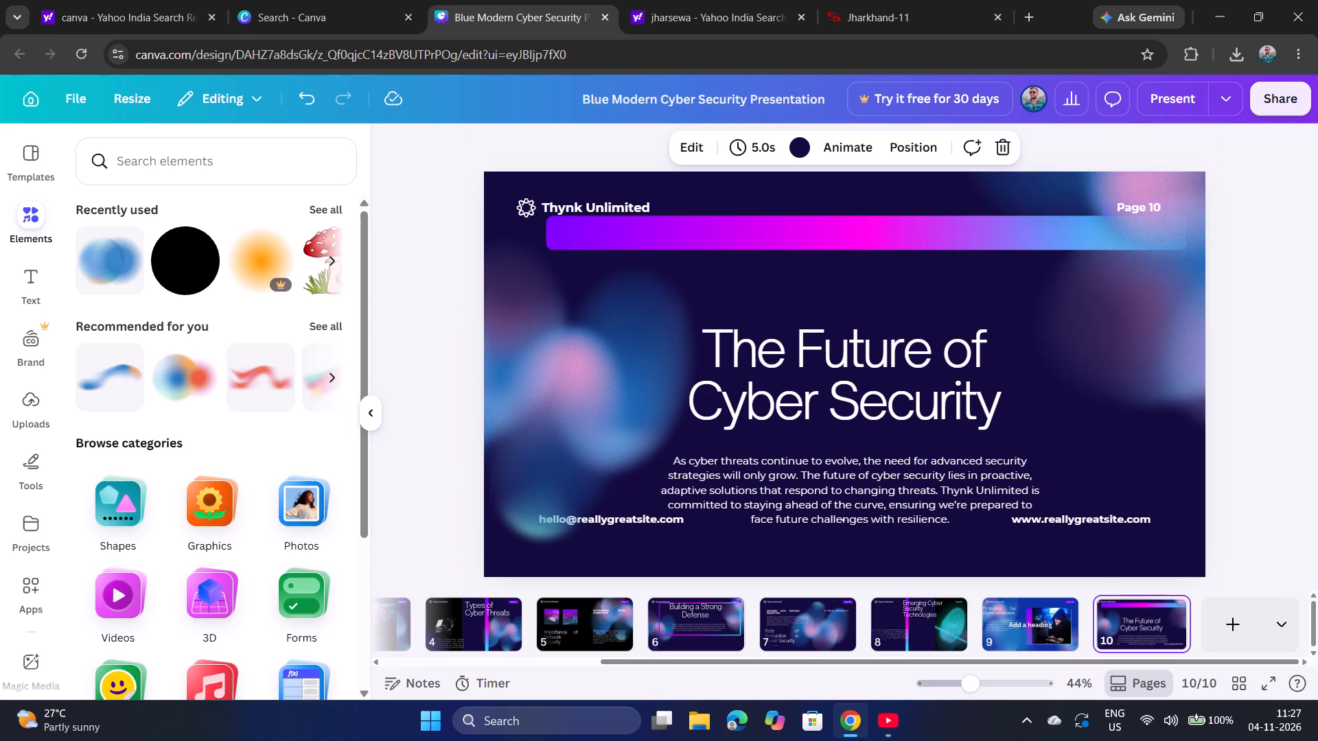
pyautogui.click(124, 396)
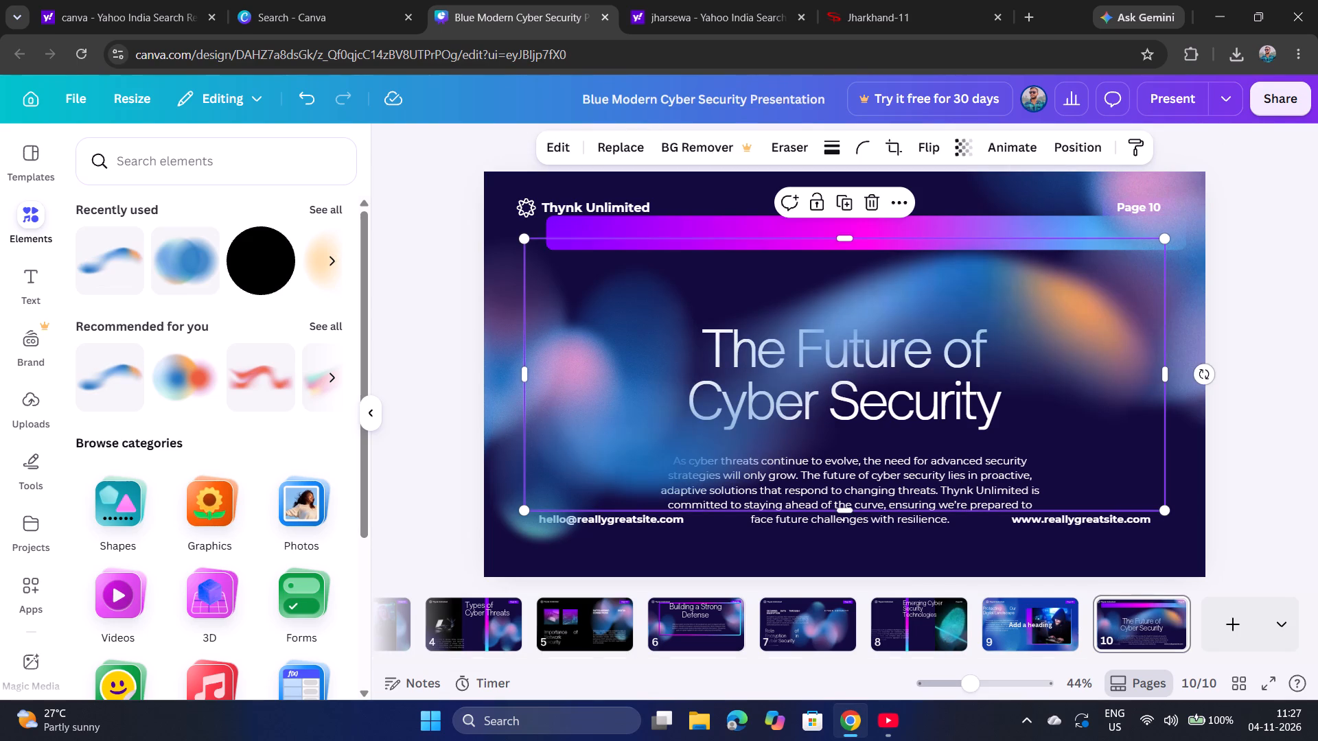
pyautogui.moveTo(1116, 412); pyautogui.dragTo(1272, 607)
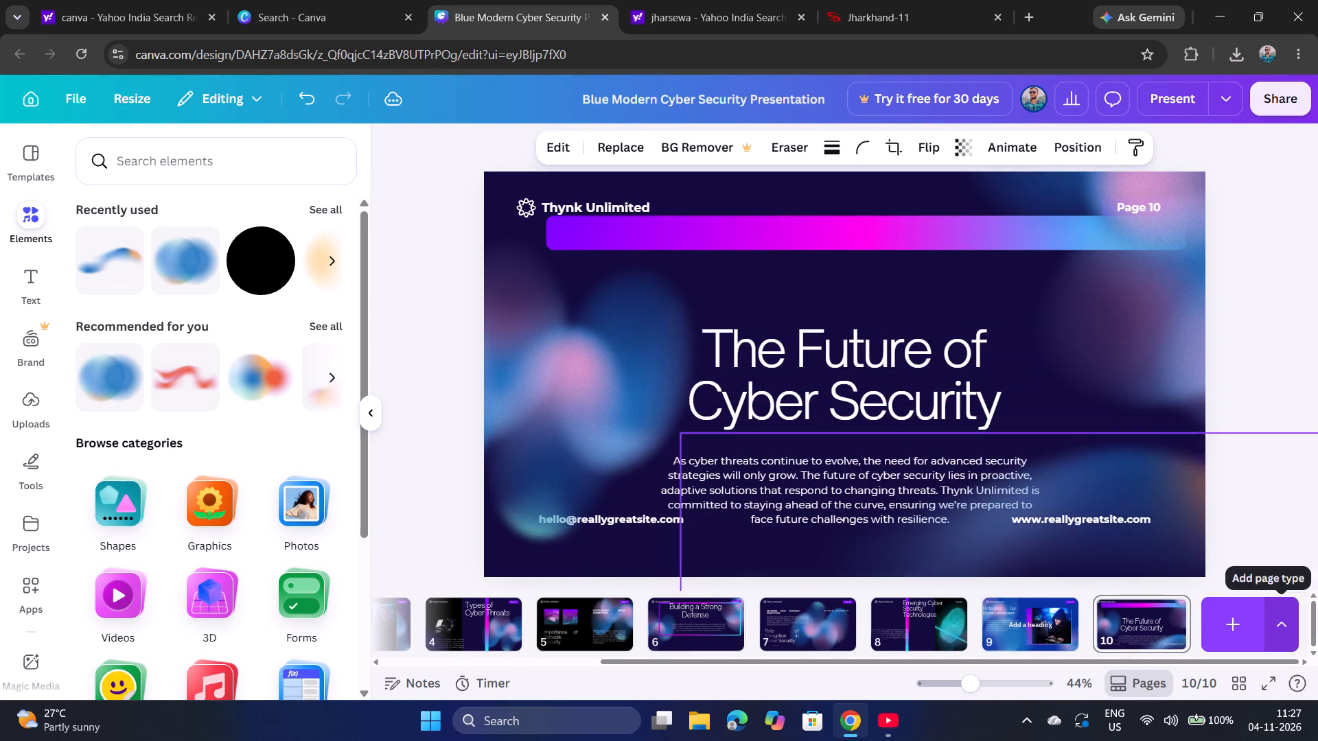
pyautogui.moveTo(1272, 607); pyautogui.dragTo(1268, 589)
pyautogui.click(1291, 277)
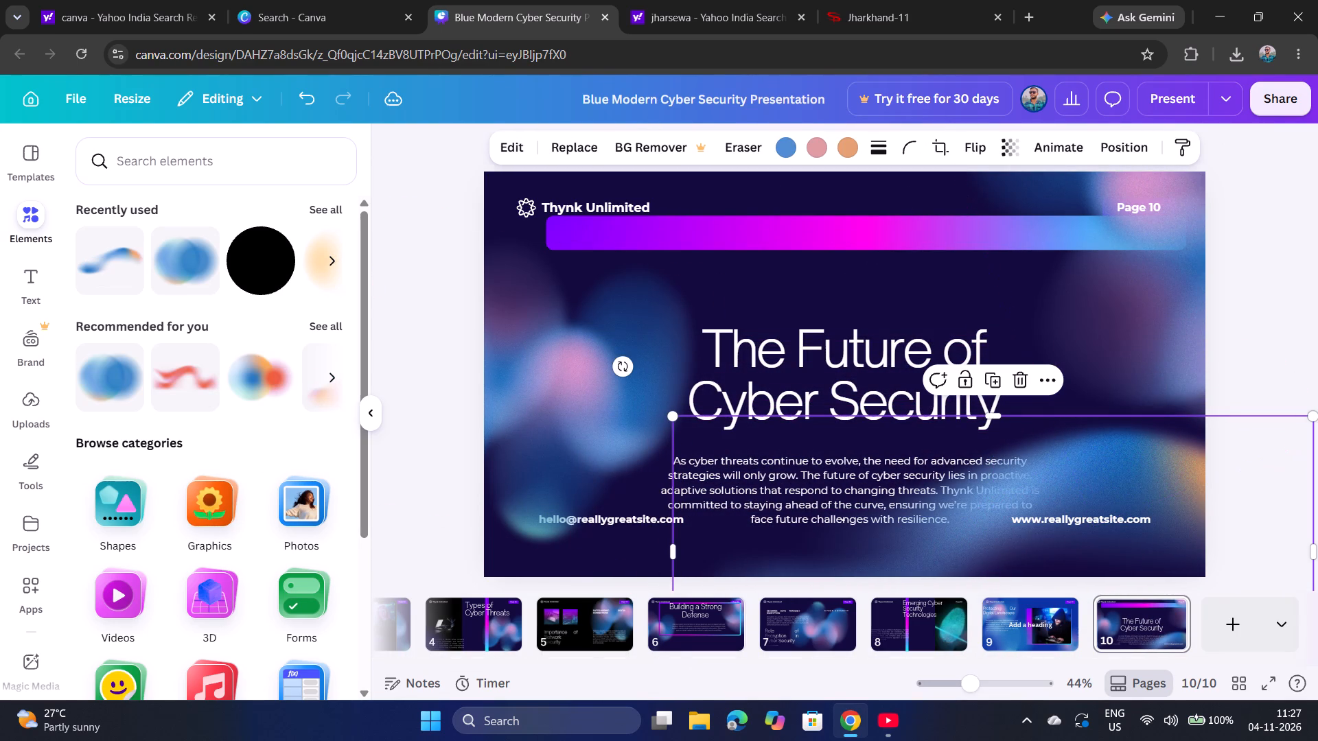
# Open page 4 of the presentation, the "Types of Cyber Threats" slide.
pyautogui.click(478, 620)
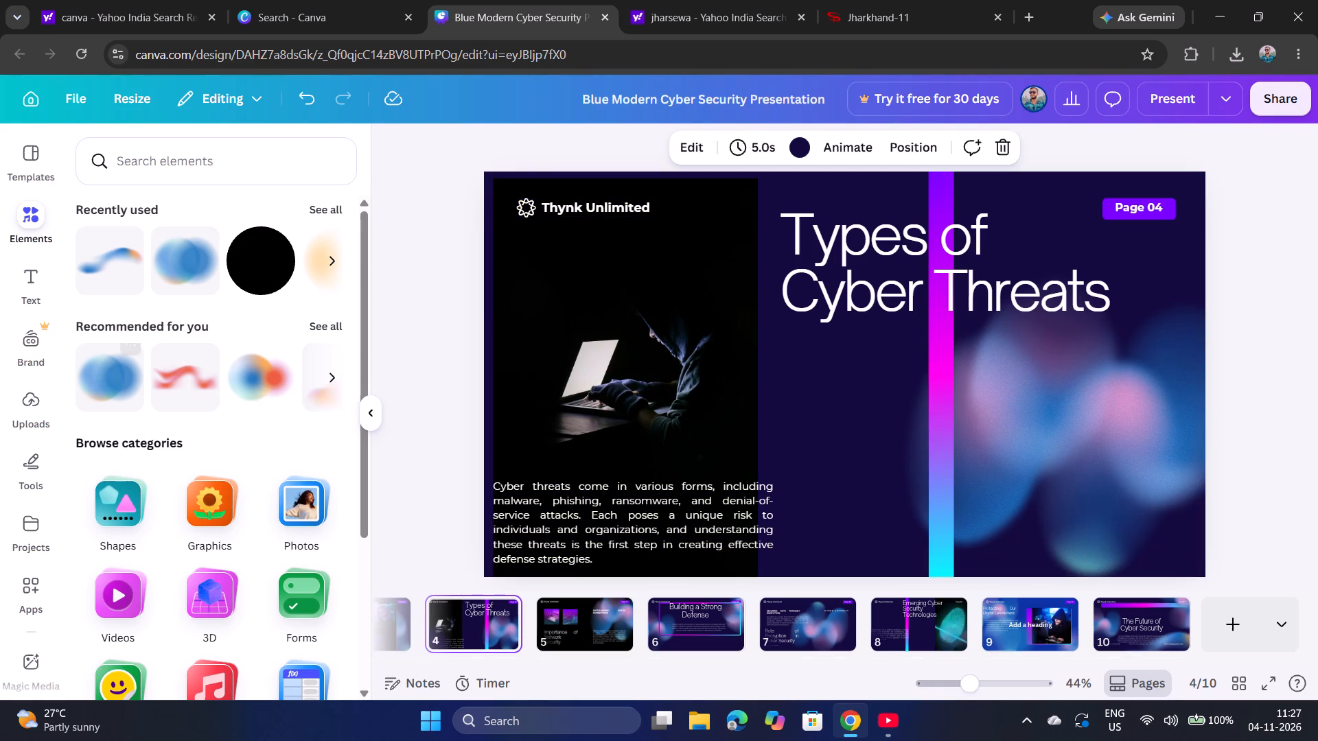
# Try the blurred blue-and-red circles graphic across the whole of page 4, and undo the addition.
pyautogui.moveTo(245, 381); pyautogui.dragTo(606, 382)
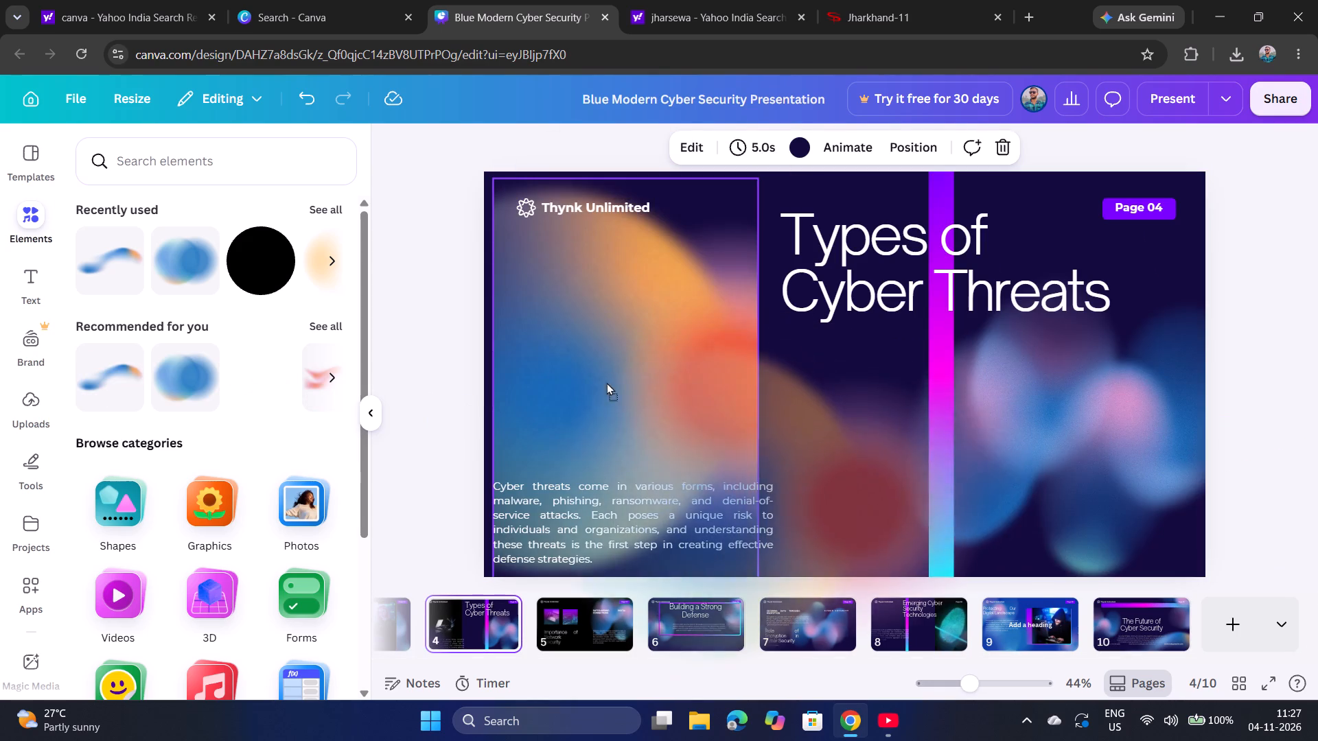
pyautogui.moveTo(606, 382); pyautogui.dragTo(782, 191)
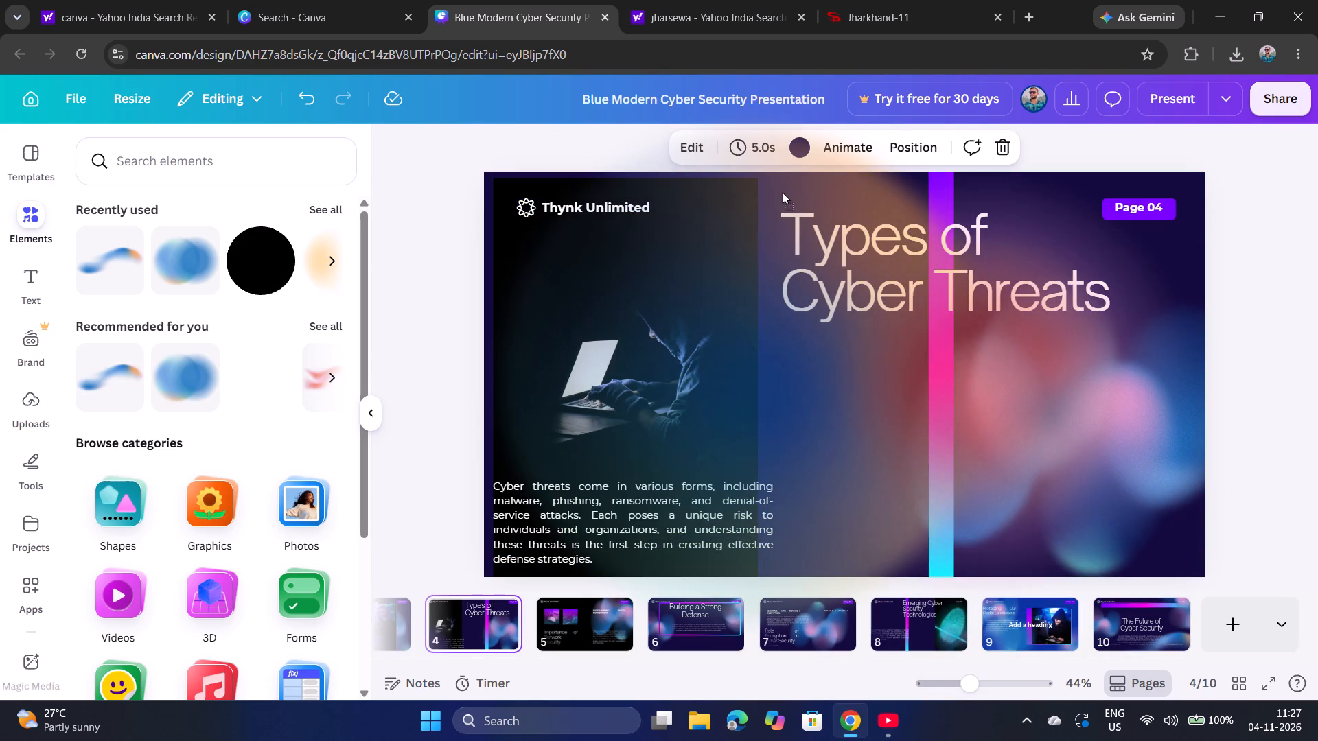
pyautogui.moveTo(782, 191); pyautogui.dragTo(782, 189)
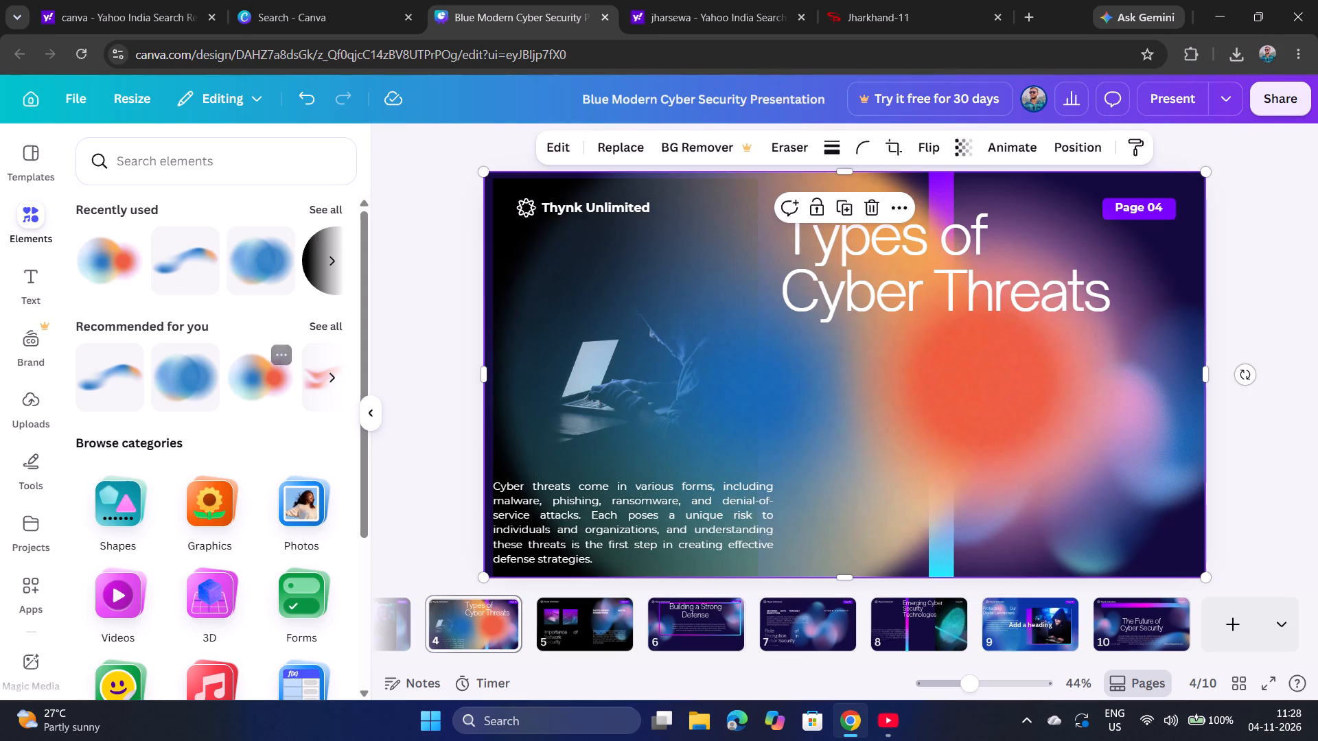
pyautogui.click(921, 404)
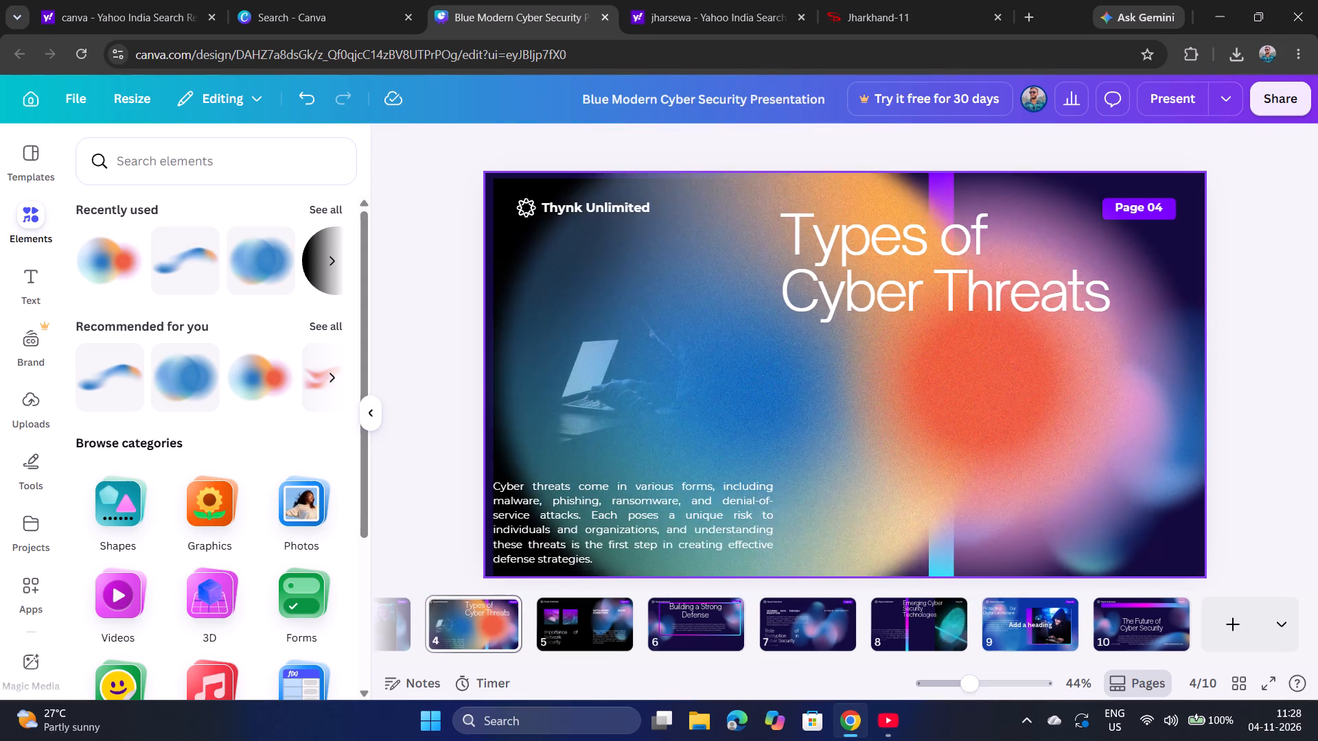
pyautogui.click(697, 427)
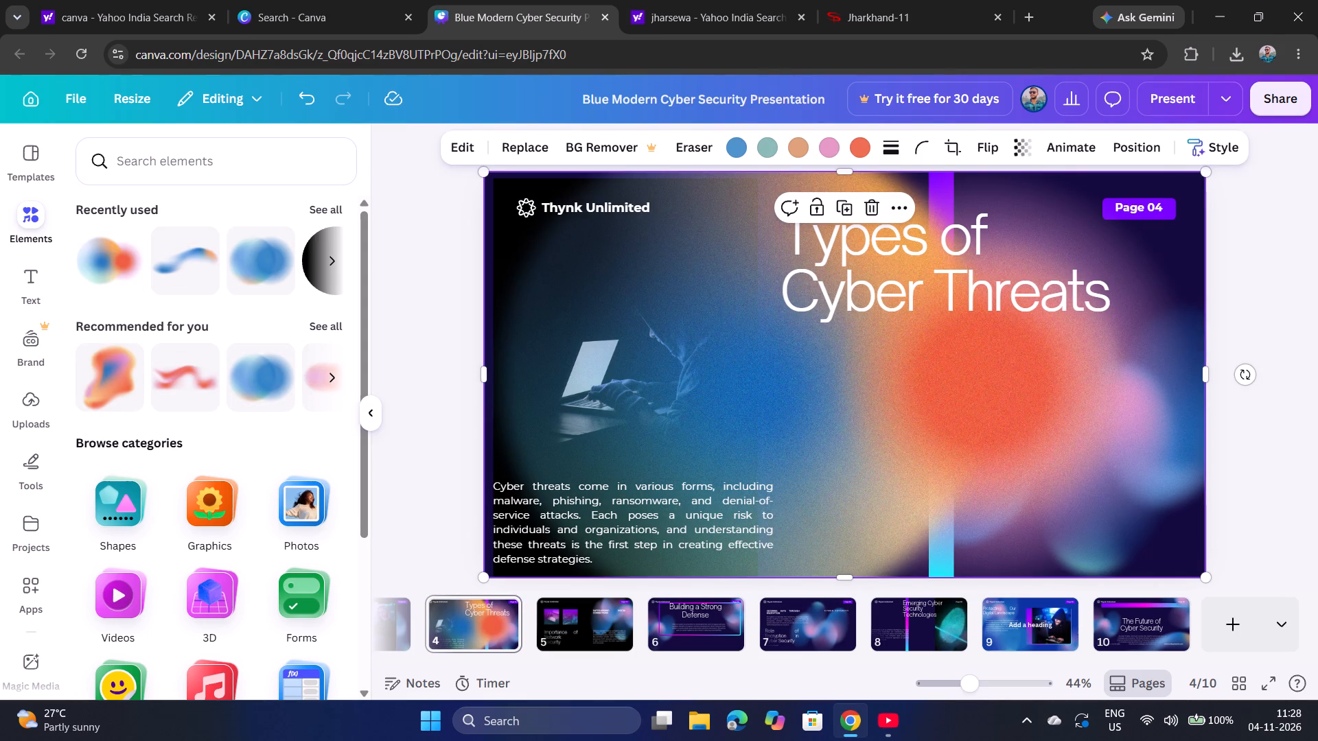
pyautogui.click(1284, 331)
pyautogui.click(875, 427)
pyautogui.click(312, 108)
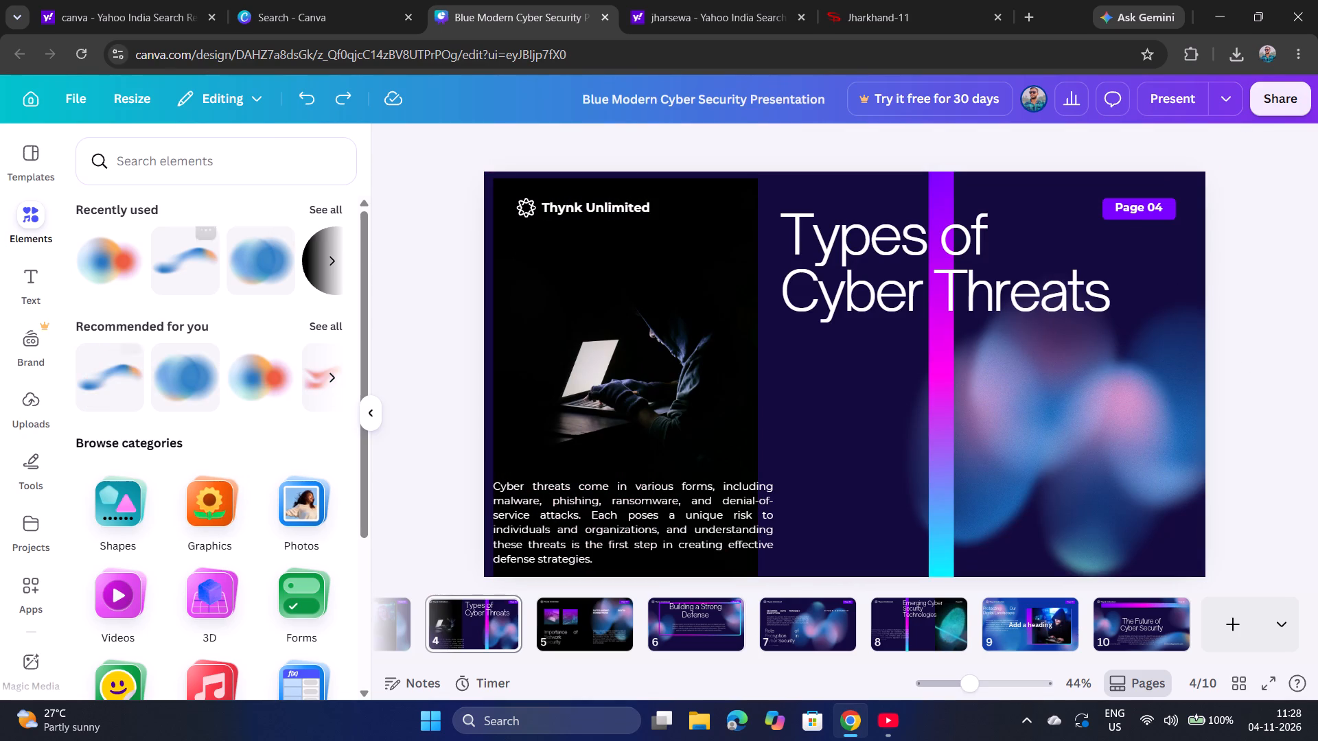
# Add the red, pink and orange blurred gradient shape to page 4 and place it below the heading, overlapping the vertical gradient bar.
pyautogui.click(333, 381)
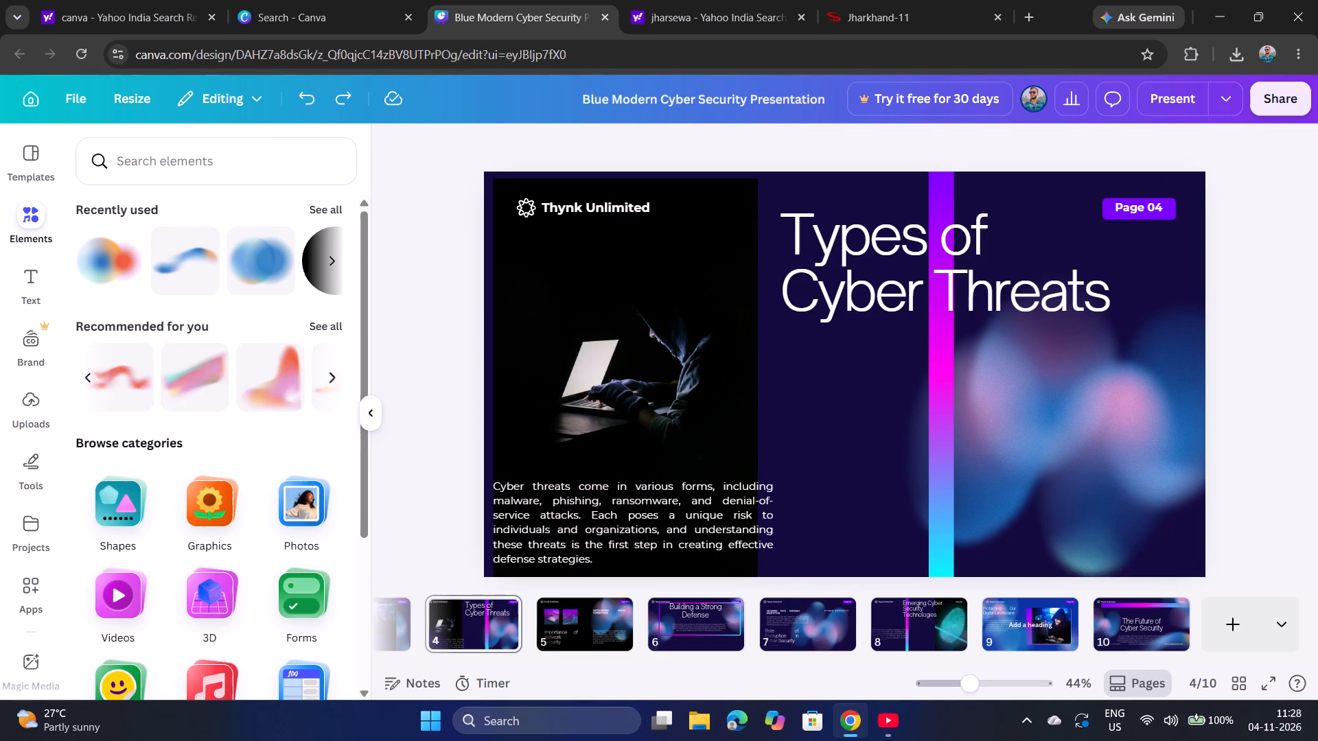
pyautogui.click(259, 396)
pyautogui.moveTo(817, 436); pyautogui.dragTo(809, 433)
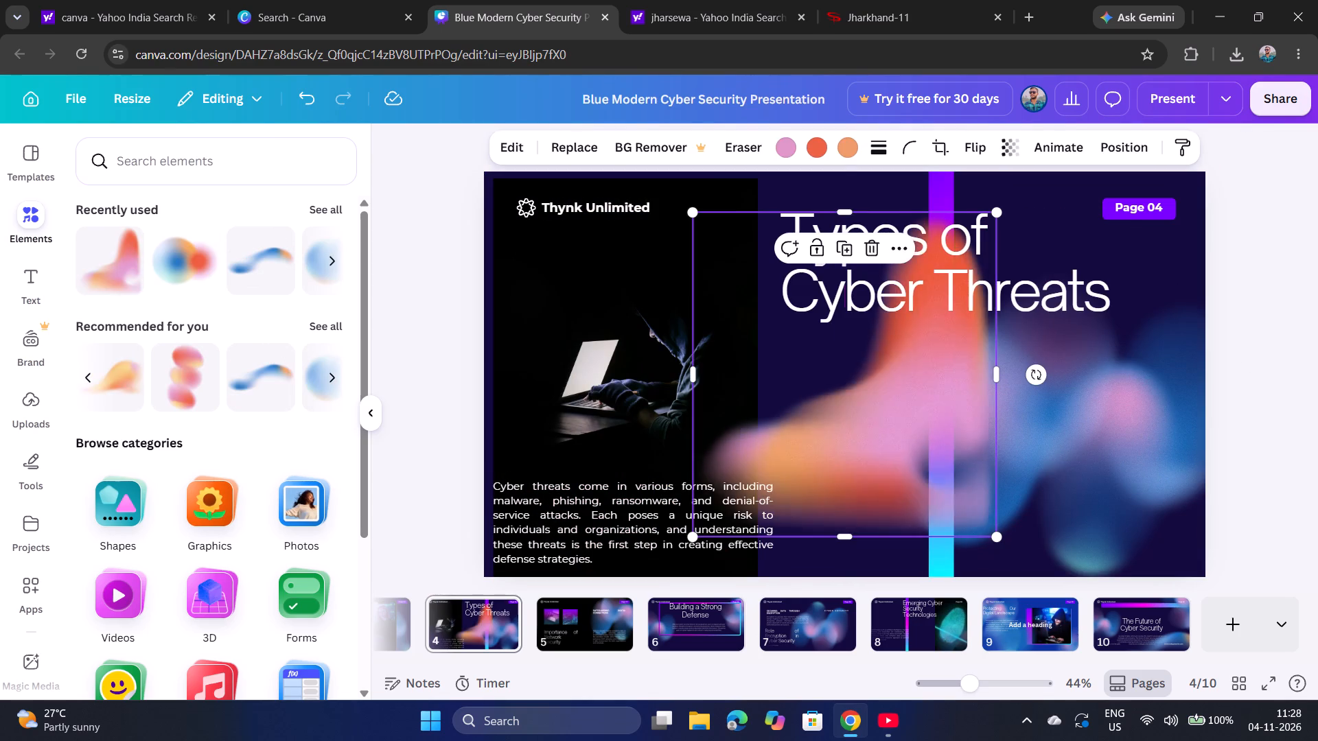
pyautogui.moveTo(809, 433); pyautogui.dragTo(483, 480)
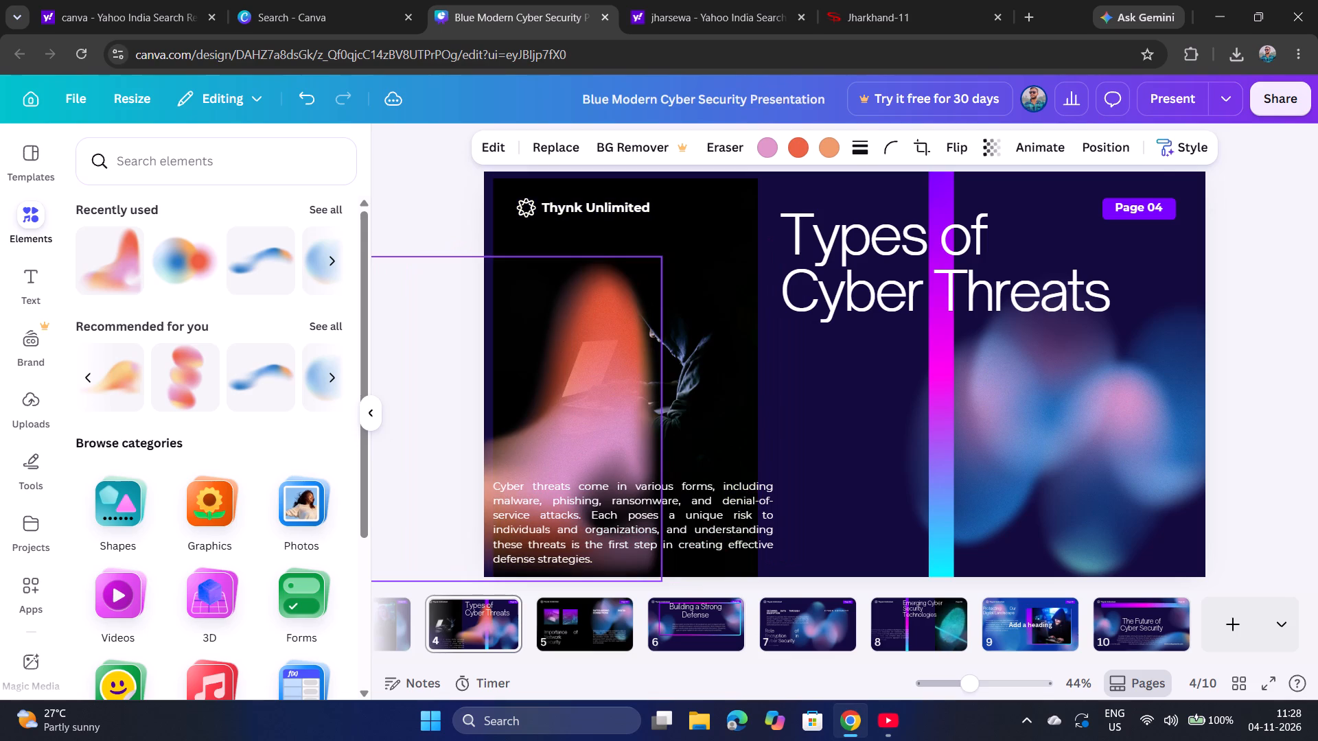
pyautogui.moveTo(483, 480); pyautogui.dragTo(428, 521)
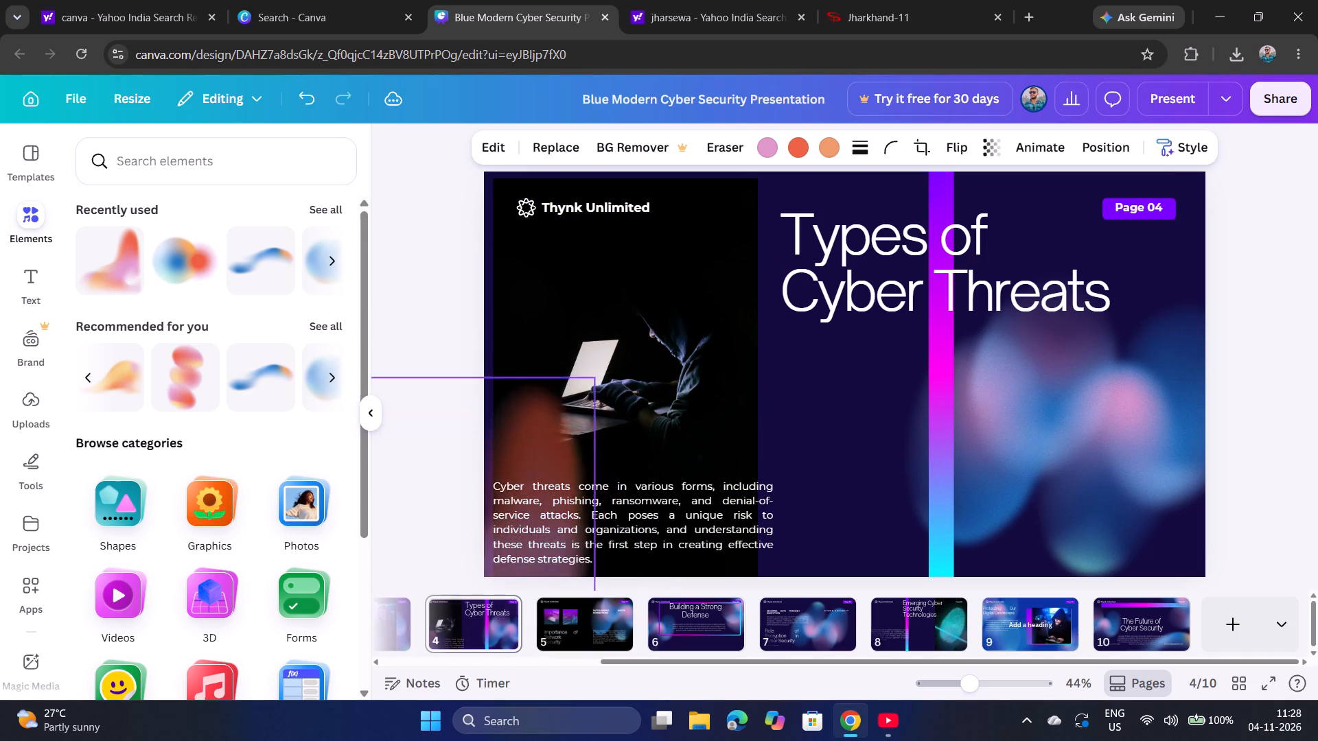
pyautogui.moveTo(428, 521); pyautogui.dragTo(630, 219)
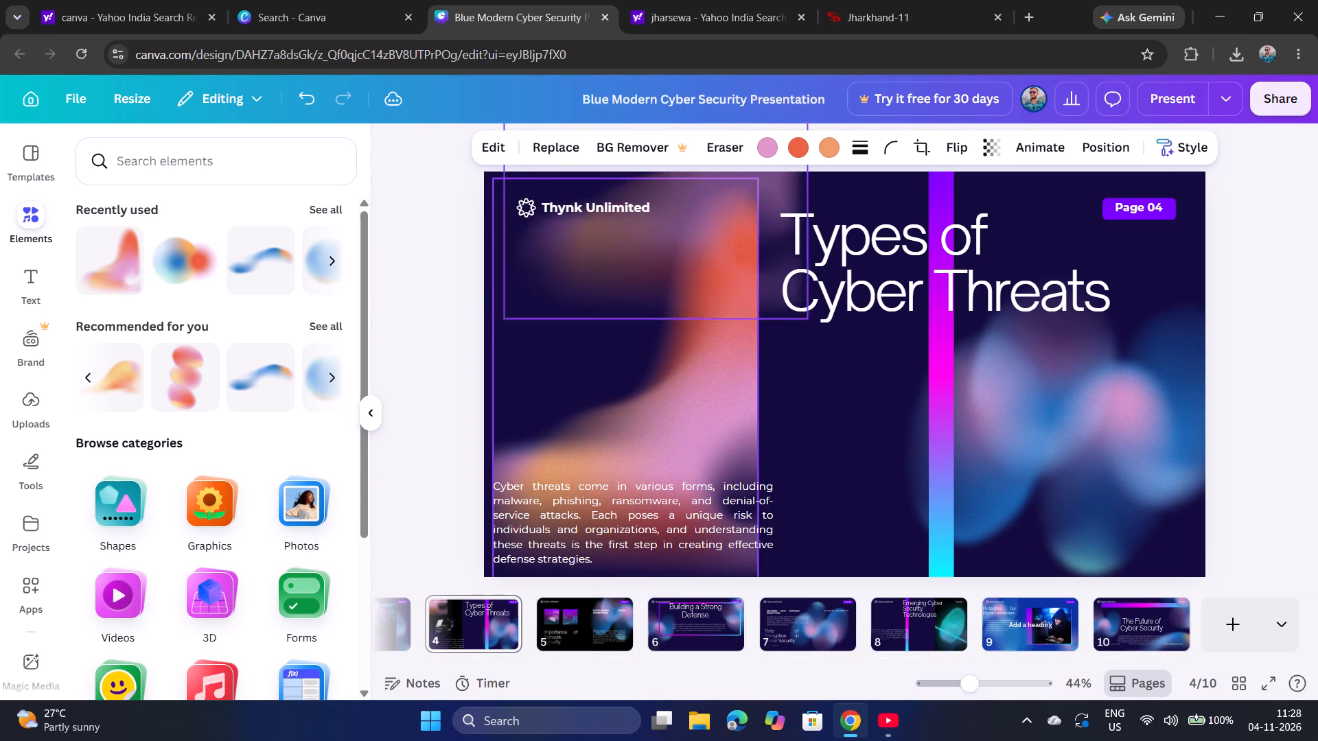
pyautogui.moveTo(630, 219); pyautogui.dragTo(1209, 162)
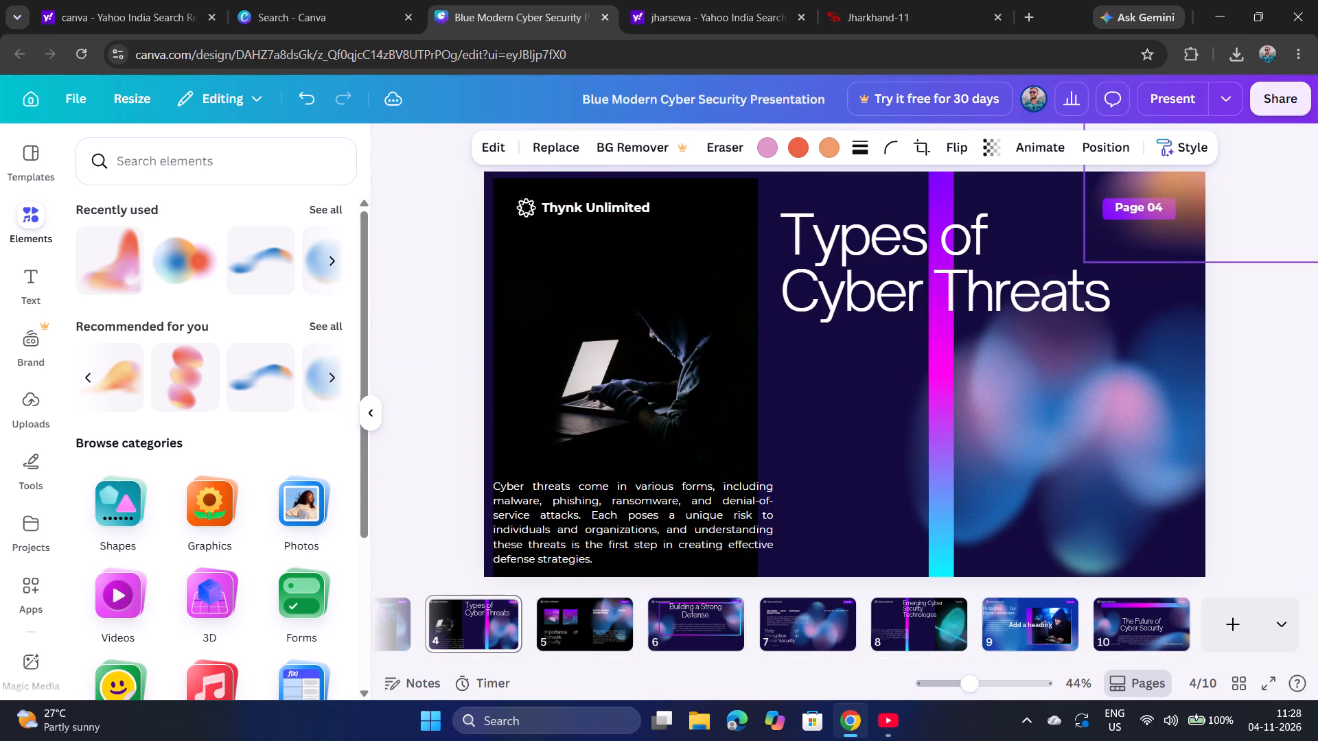
pyautogui.moveTo(1209, 162); pyautogui.dragTo(982, 191)
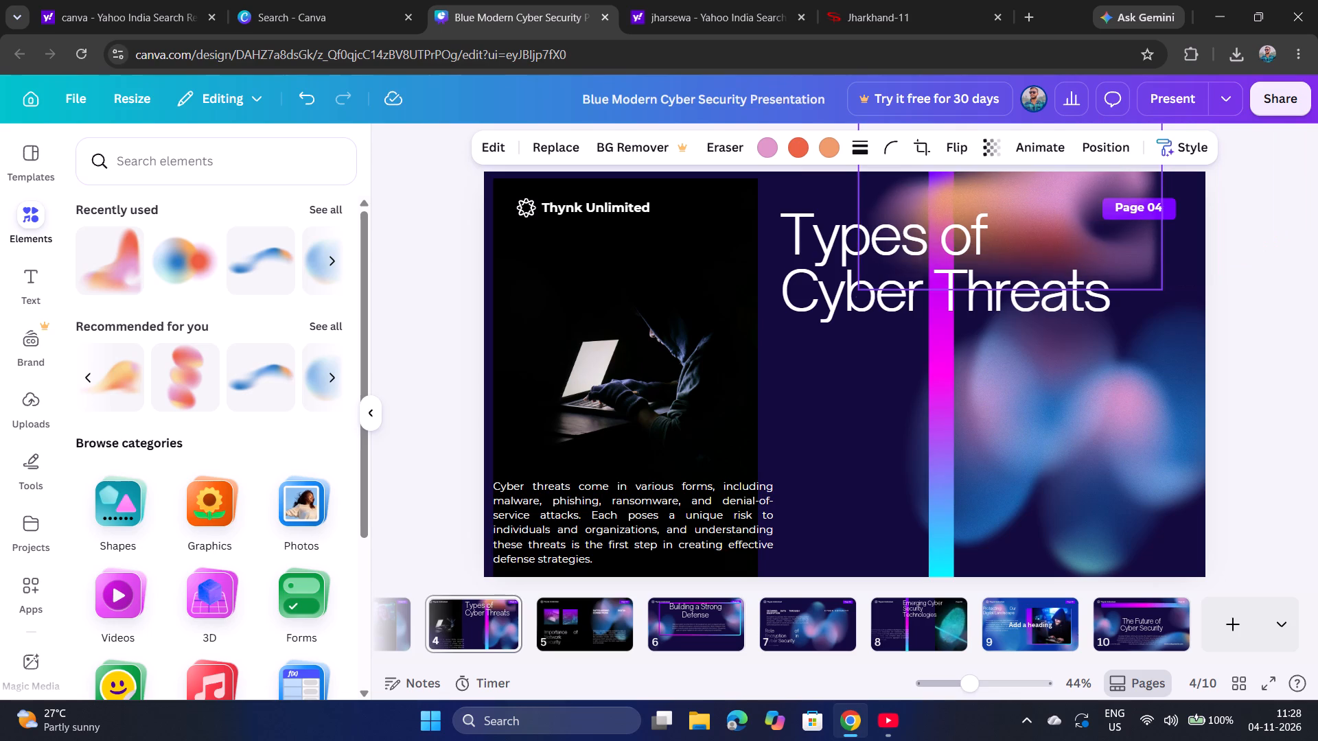
pyautogui.moveTo(982, 191); pyautogui.dragTo(863, 496)
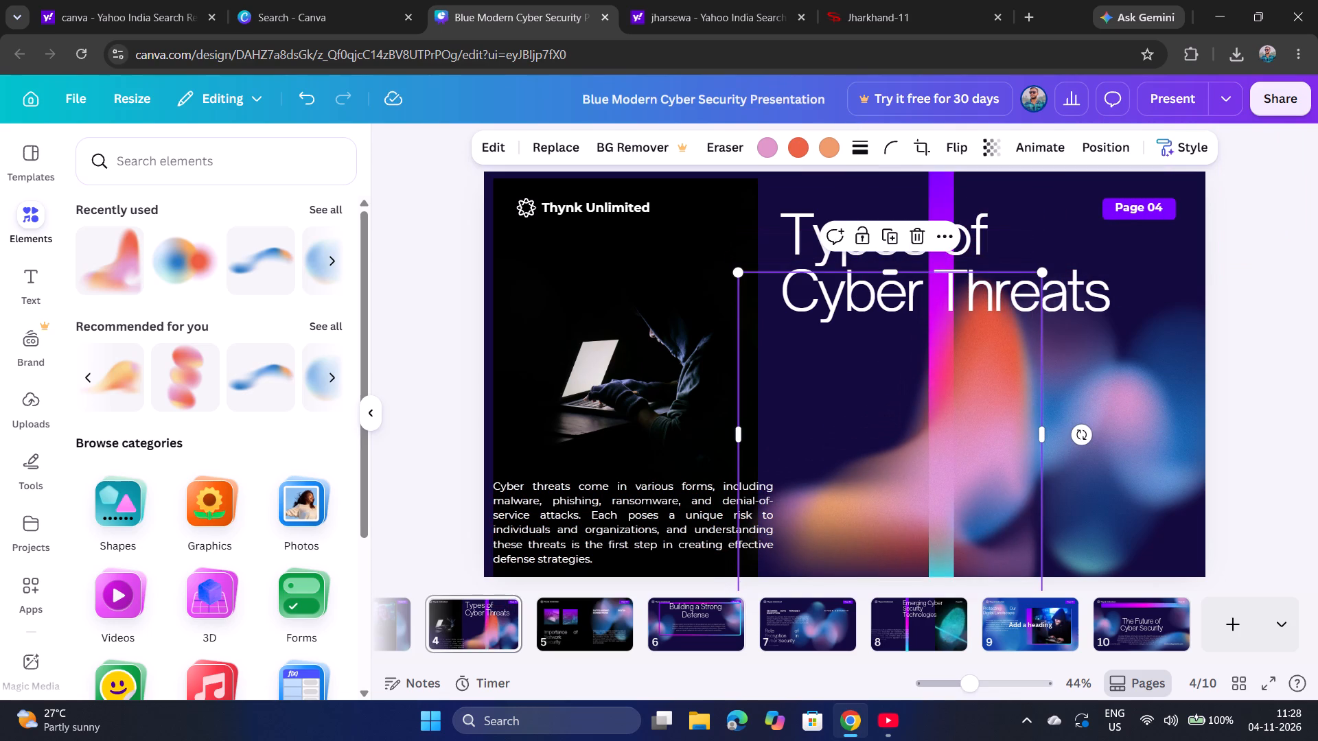
pyautogui.click(1299, 395)
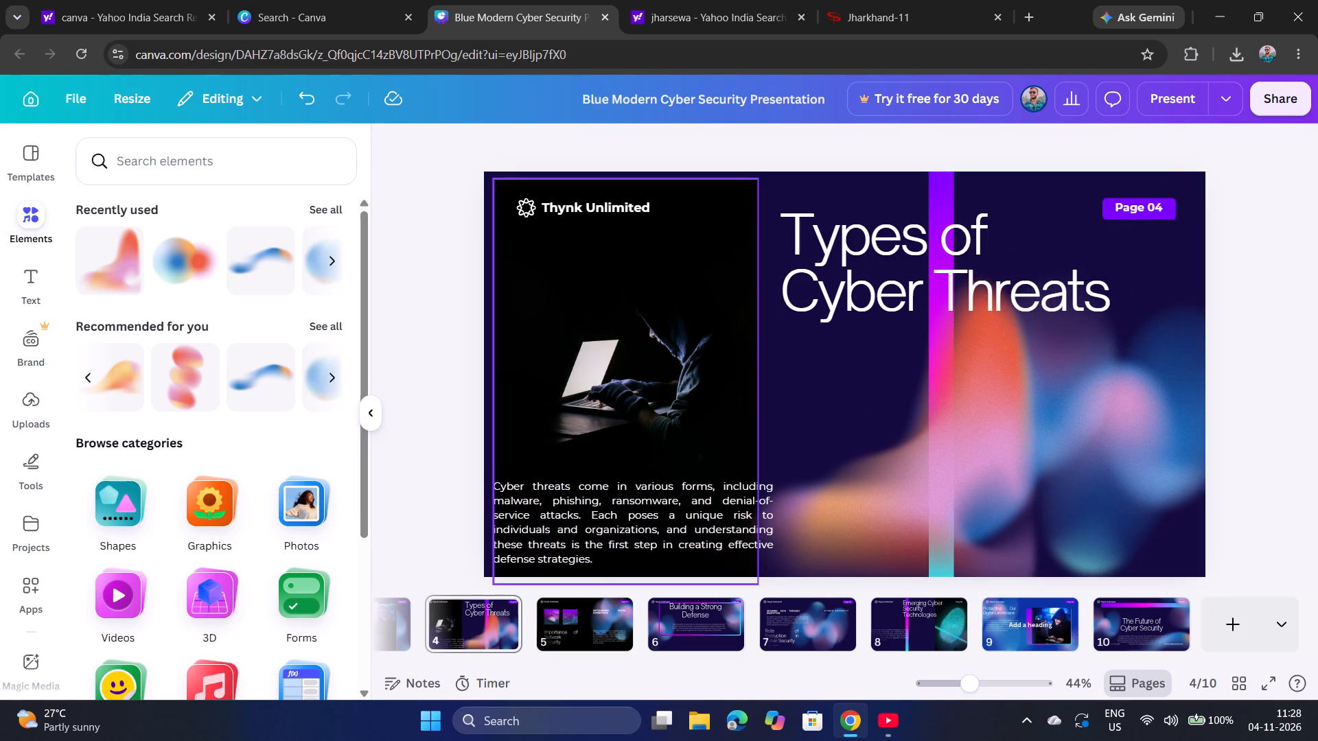
# On page 5, "Importance of Network Security", add the orange-and-pink blurred gradient shape from the end of the recommendations at the slide's lower middle.
pyautogui.click(602, 634)
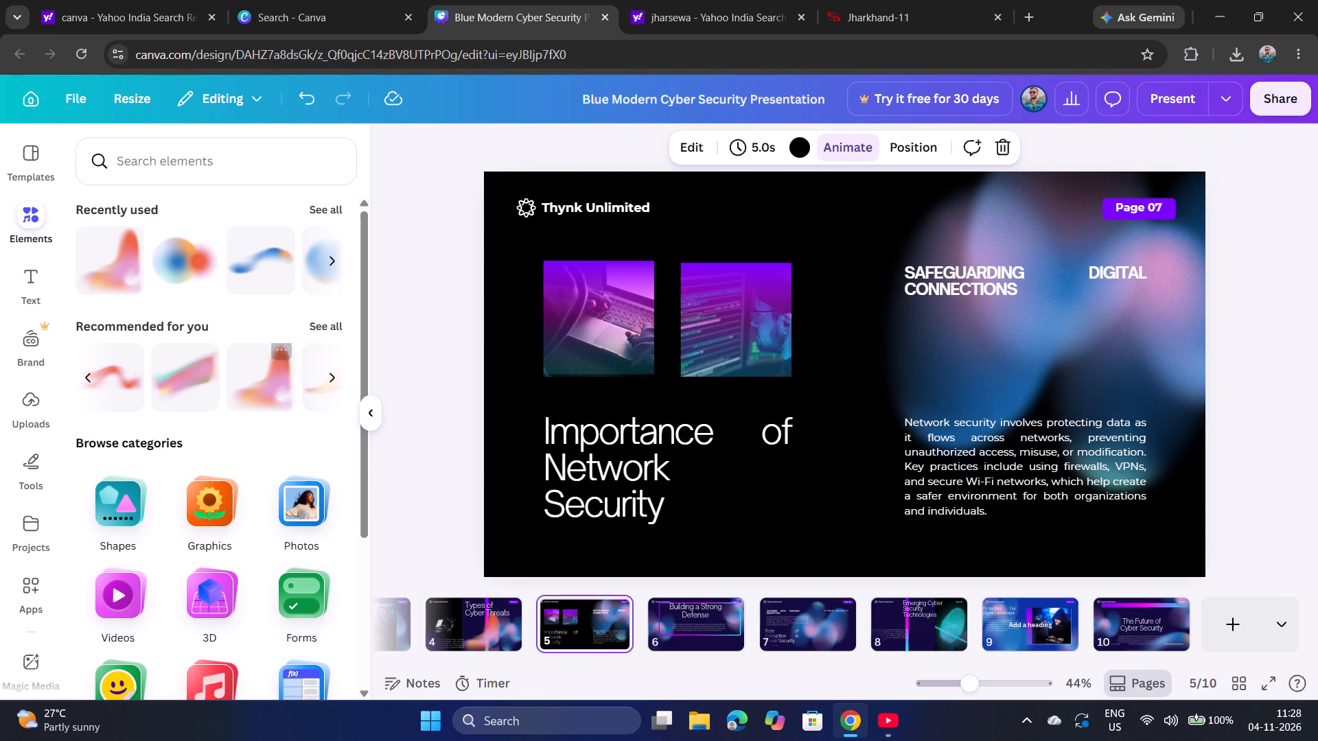
pyautogui.click(334, 375)
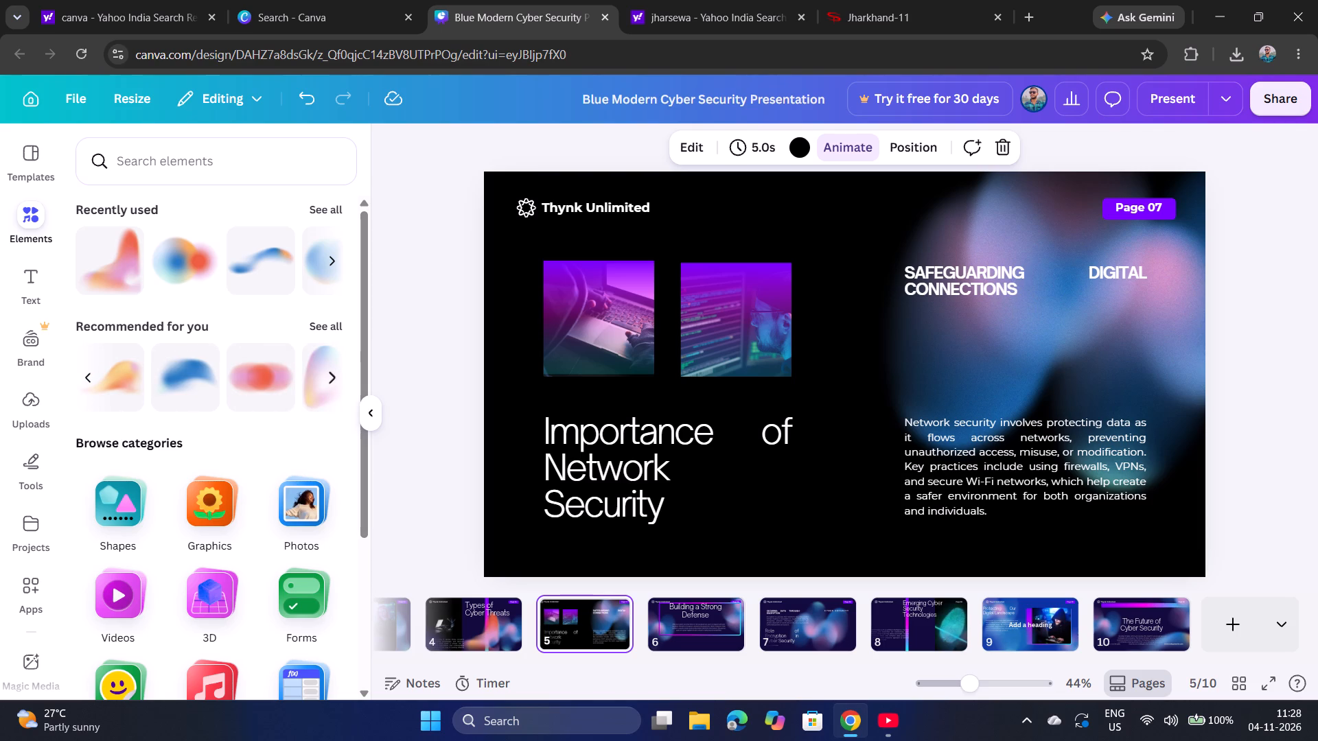
pyautogui.click(336, 379)
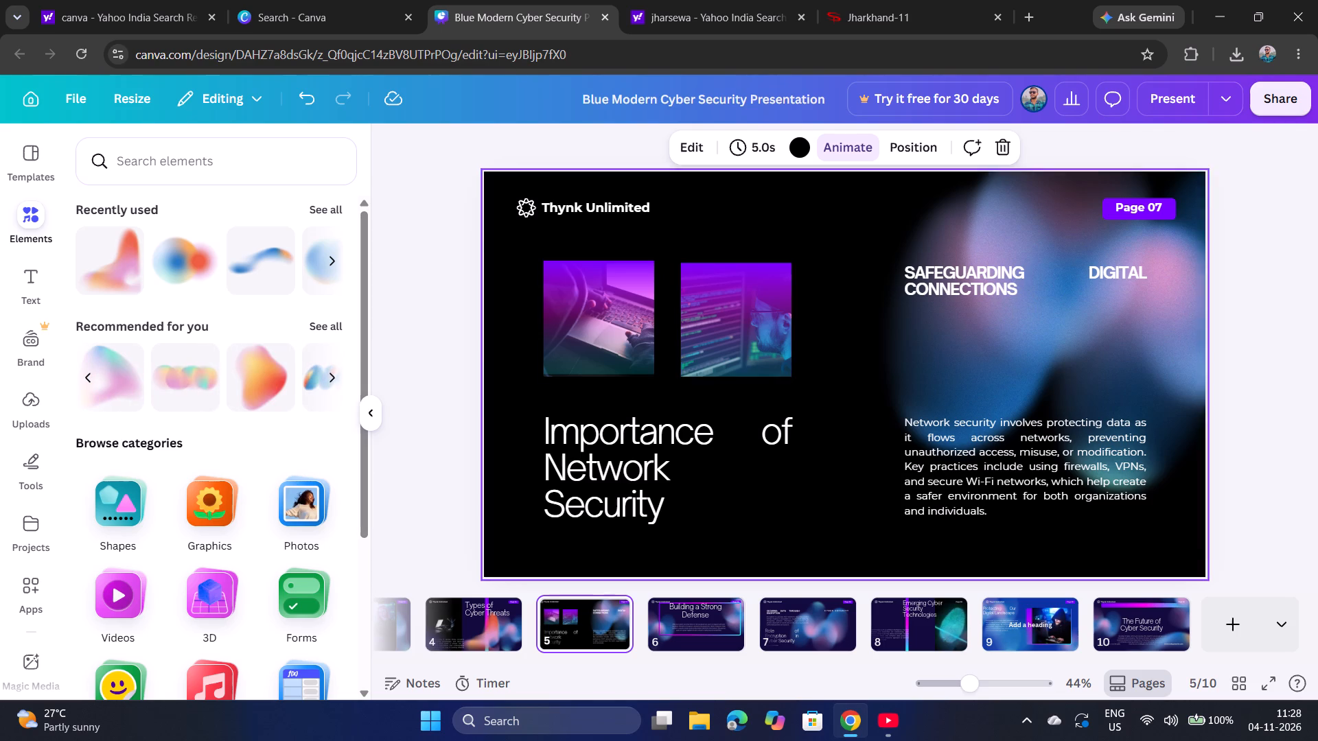
pyautogui.click(723, 333)
pyautogui.click(332, 386)
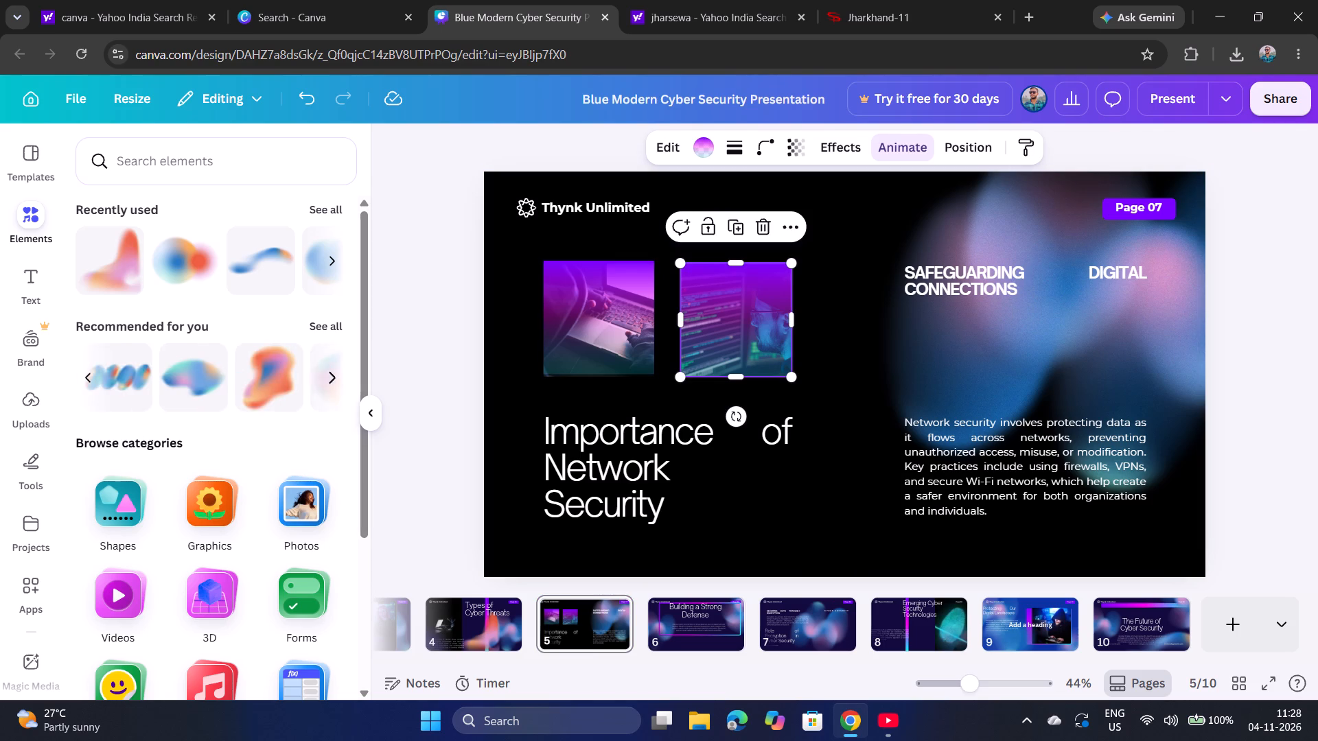
pyautogui.click(332, 389)
pyautogui.click(332, 389)
pyautogui.moveTo(256, 383); pyautogui.dragTo(693, 427)
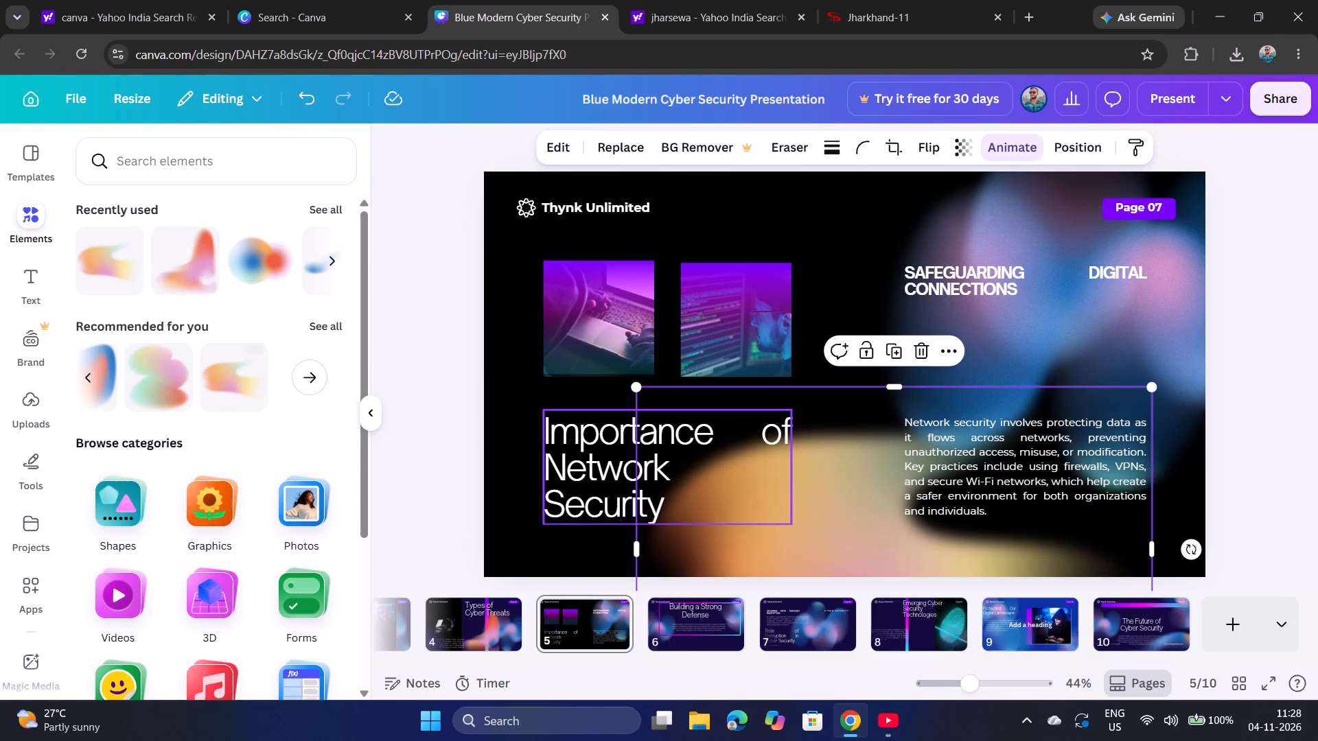
# Move the orange-and-pink gradient shape on page 5 to the slide's lower left, around the "Importance of Network Security" heading.
pyautogui.moveTo(826, 549); pyautogui.dragTo(631, 512)
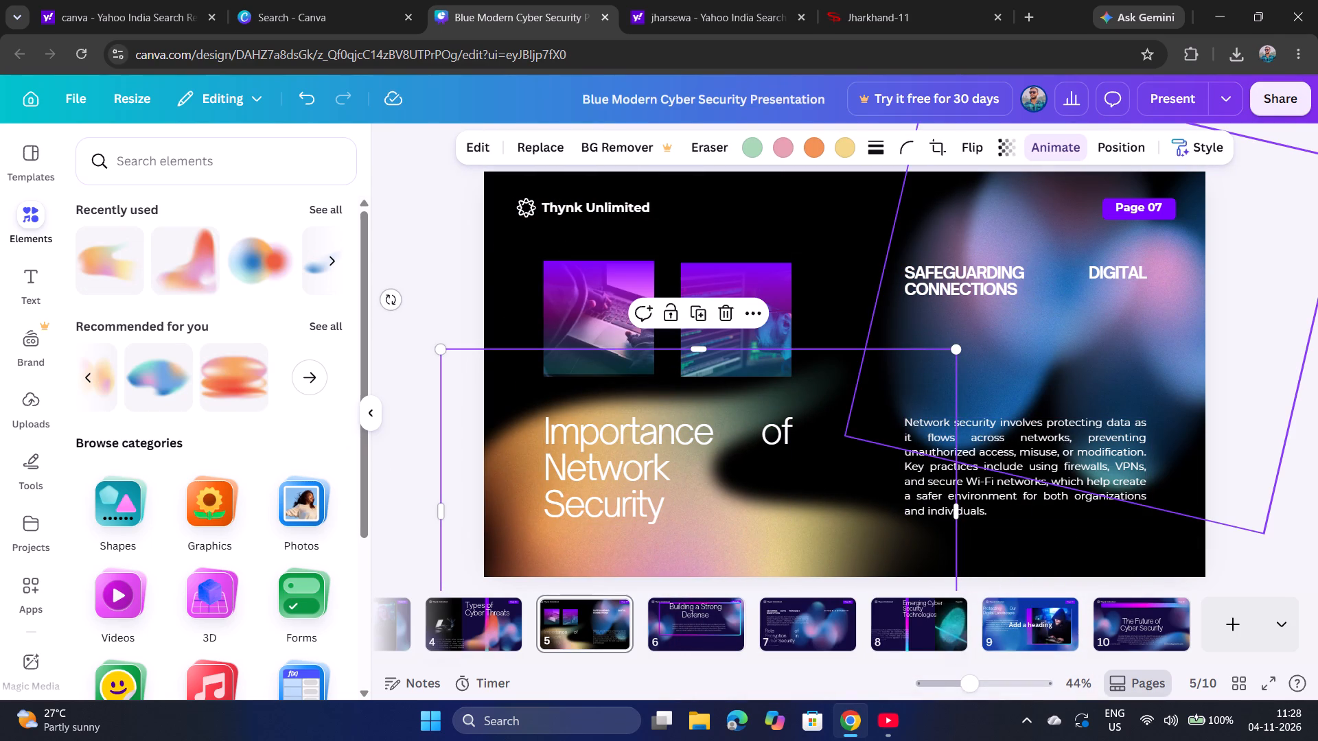
pyautogui.click(1261, 434)
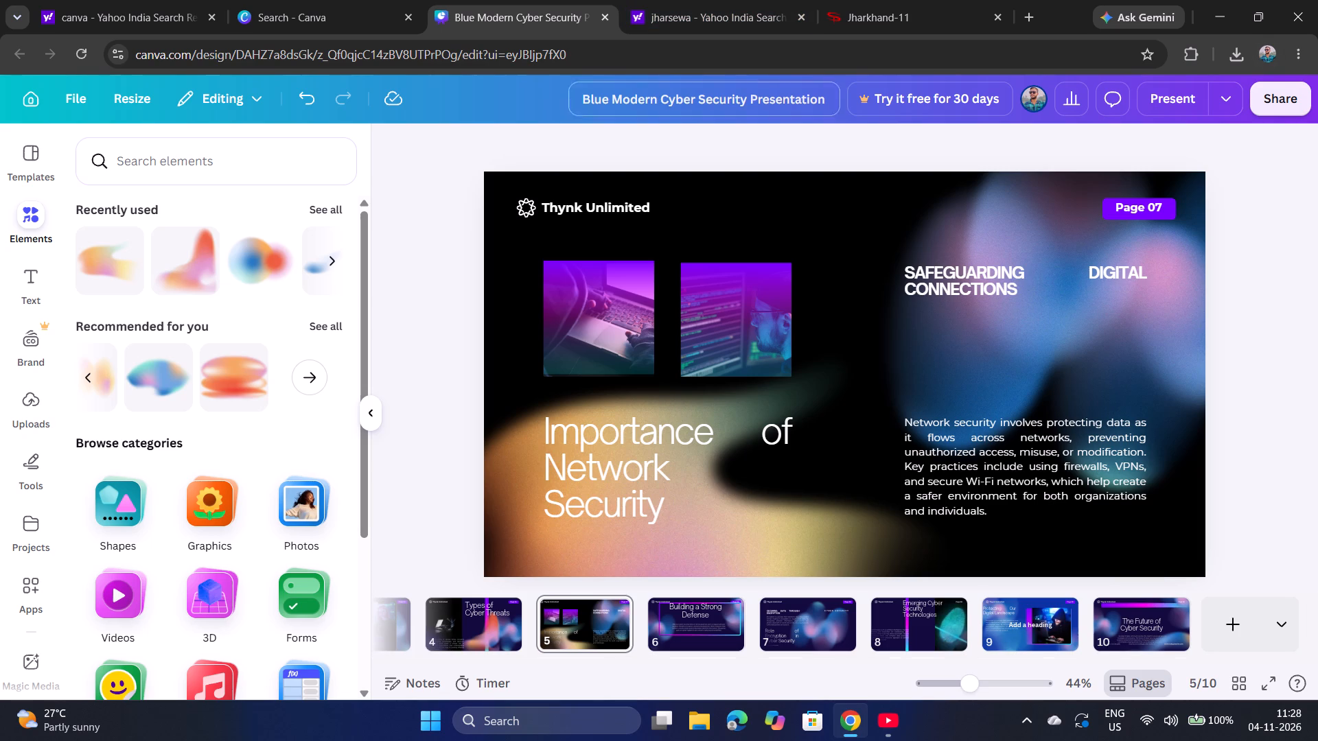
# Close the Blue Modern Cyber Security presentation and the two JharSewa browser tabs, returning to the Canva template search.
pyautogui.click(604, 21)
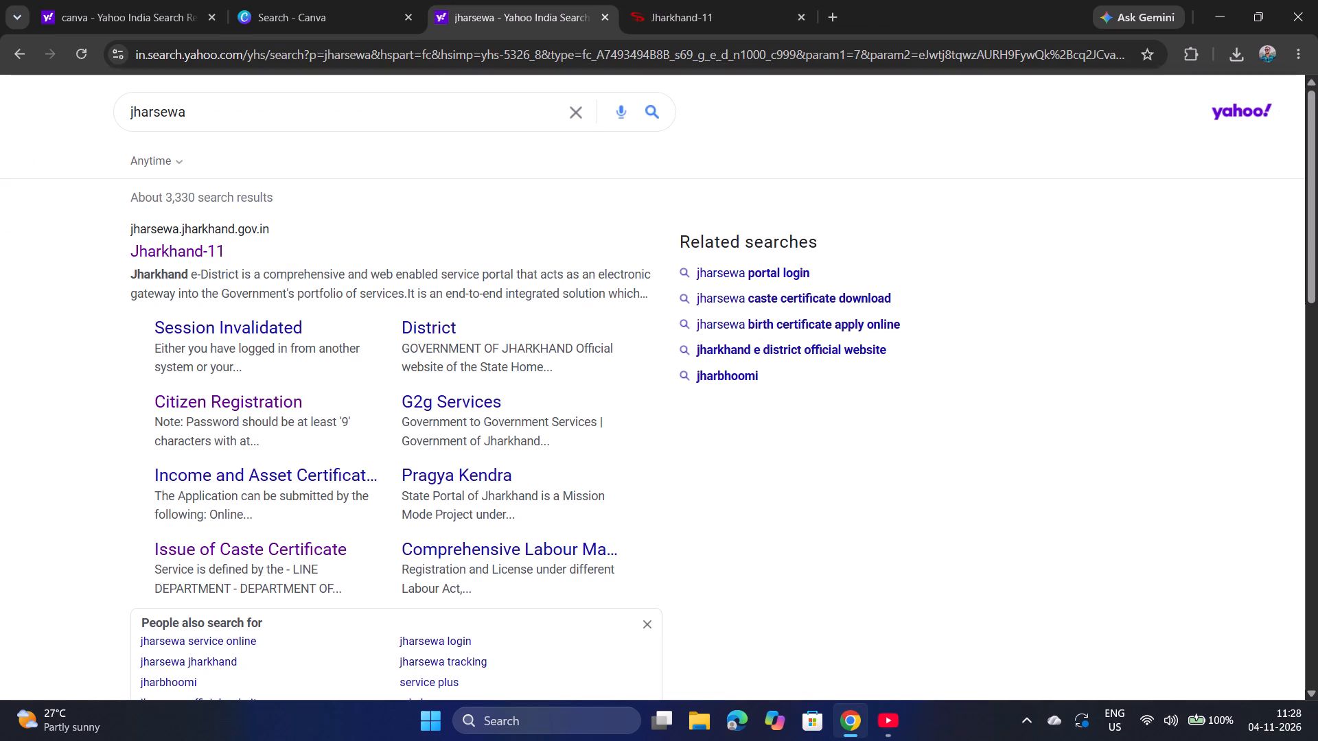
pyautogui.click(634, 16)
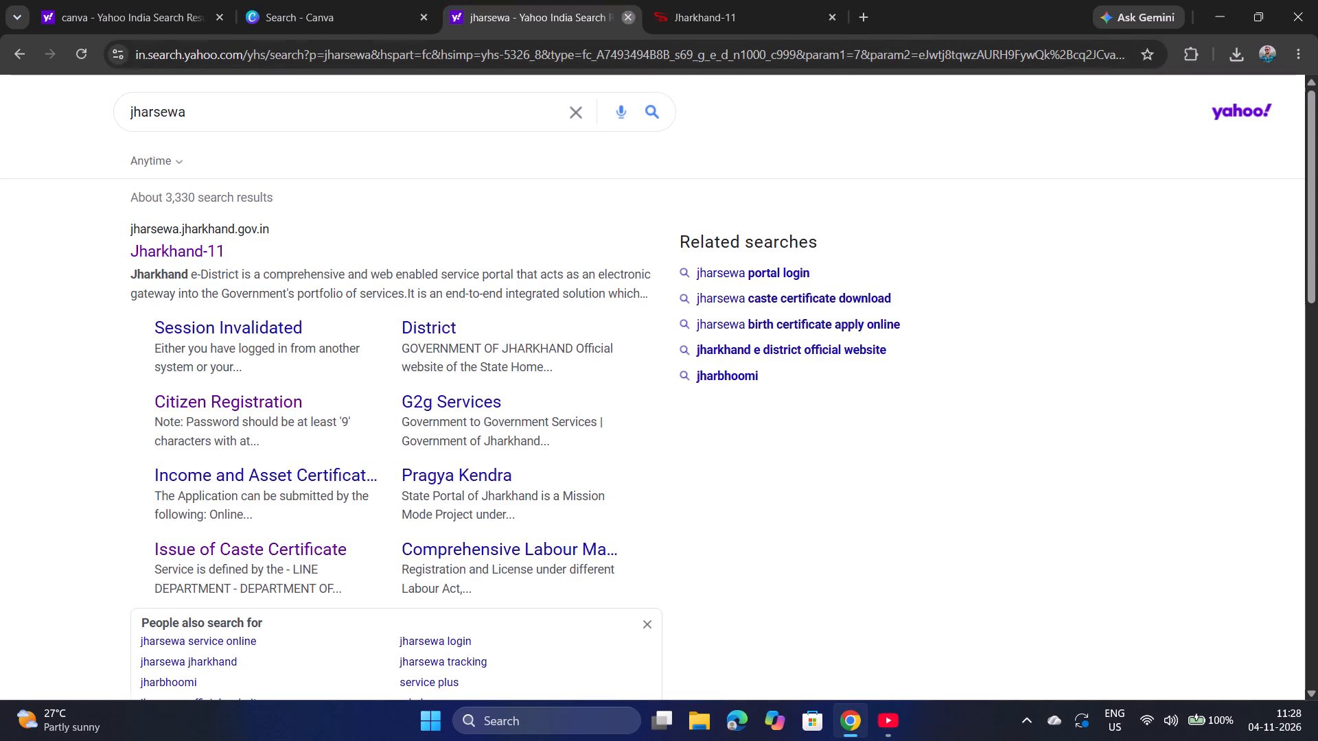
pyautogui.click(629, 17)
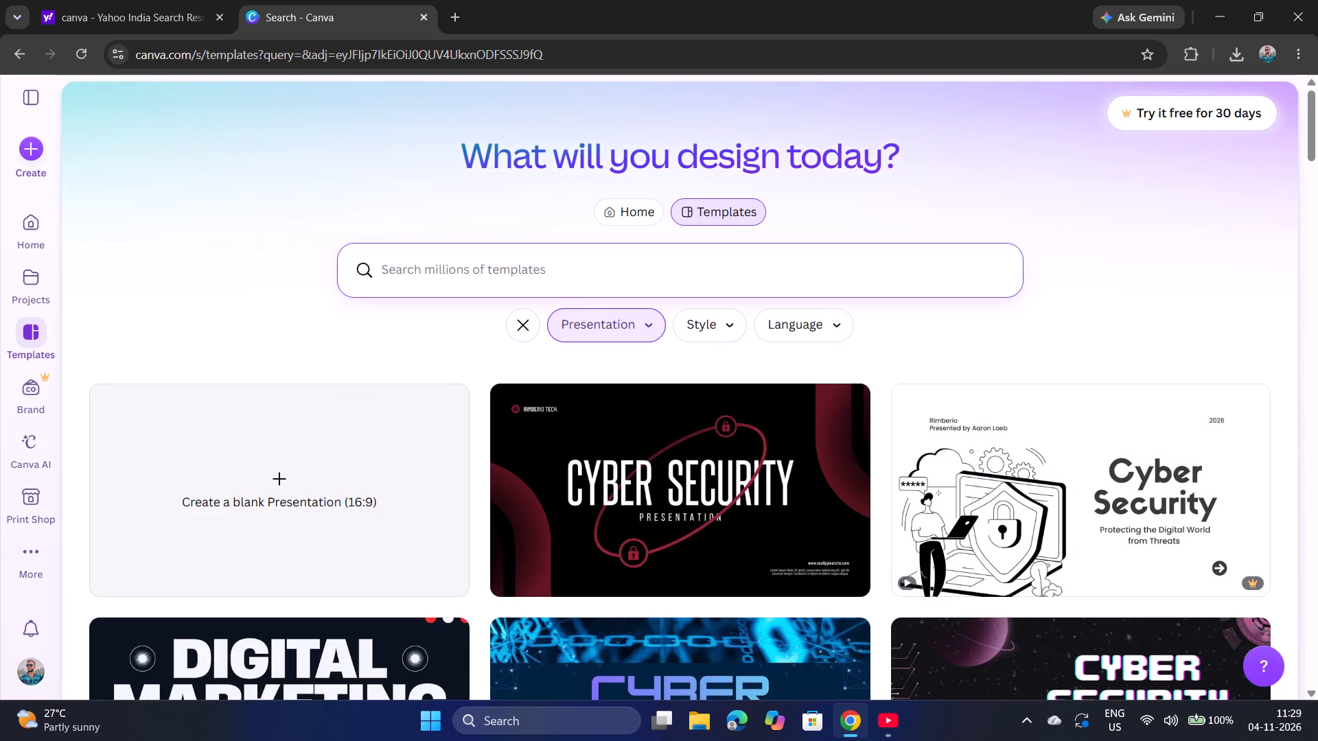
# Open the black-and-red Cyber Security presentation template from the search results for customizing.
pyautogui.click(692, 503)
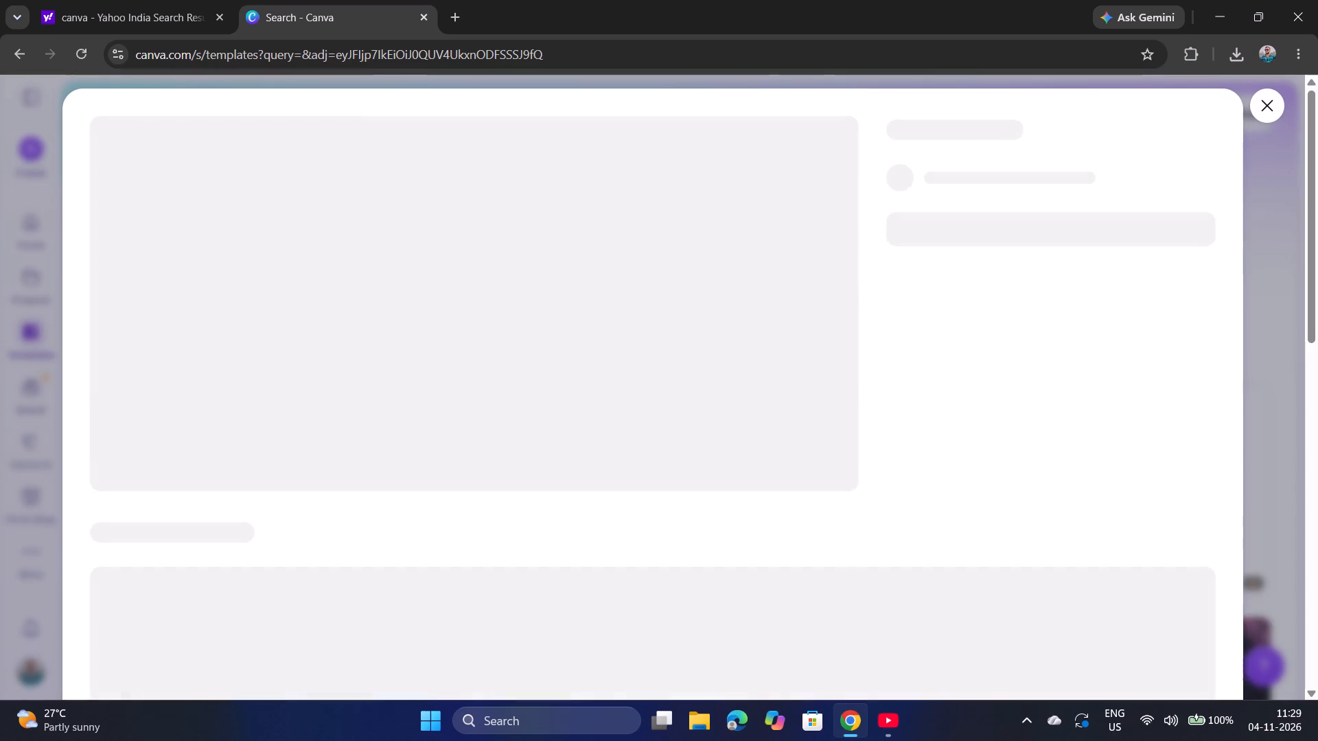
pyautogui.click(1019, 292)
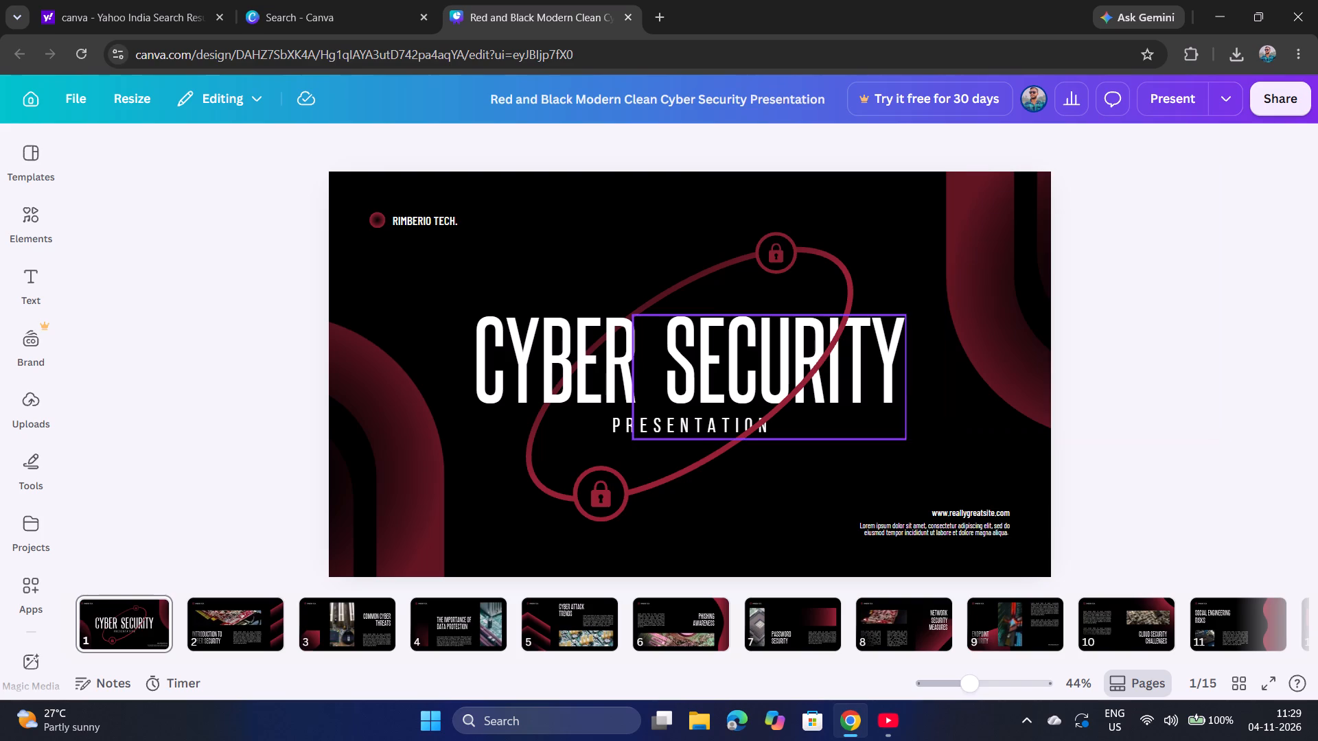
# Move the title words CYBER and SECURITY on page 1 to the slide's upper left, side by side below the logo.
pyautogui.moveTo(714, 381); pyautogui.dragTo(609, 327)
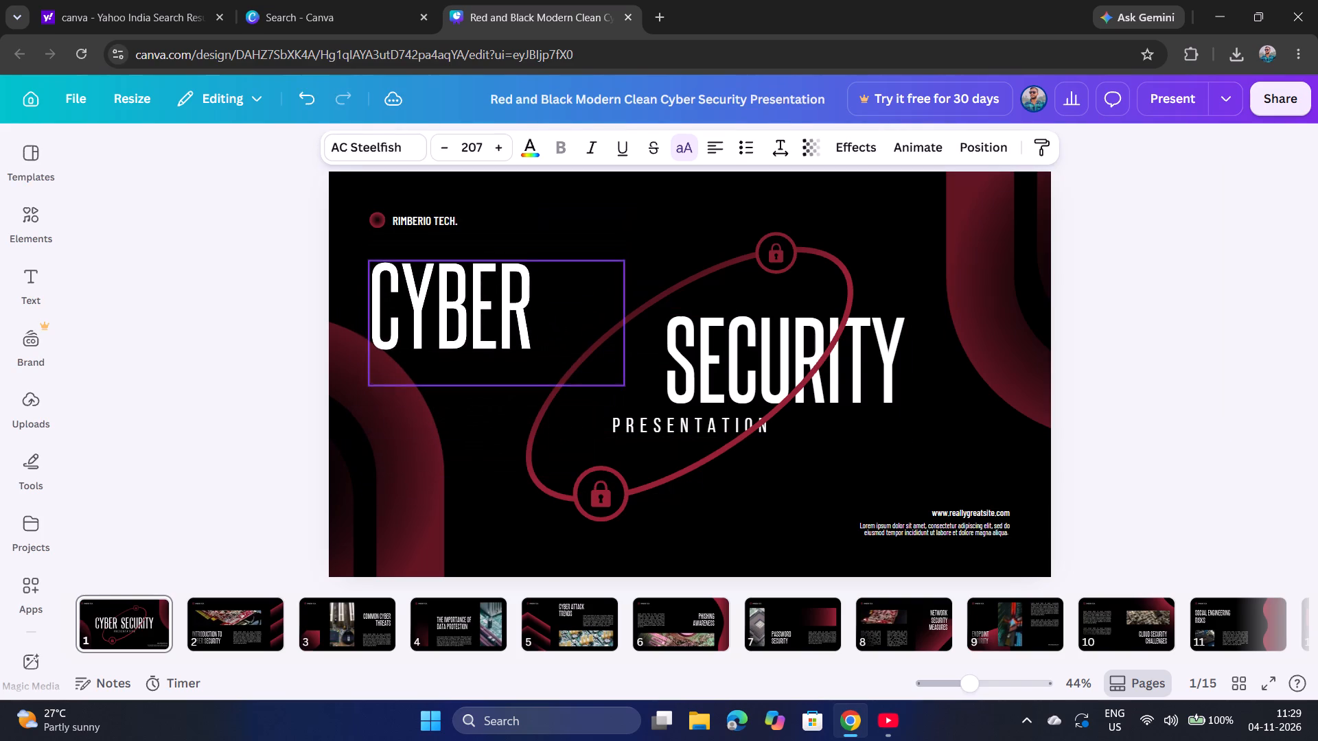
pyautogui.moveTo(609, 327); pyautogui.dragTo(609, 322)
pyautogui.moveTo(862, 362); pyautogui.dragTo(778, 334)
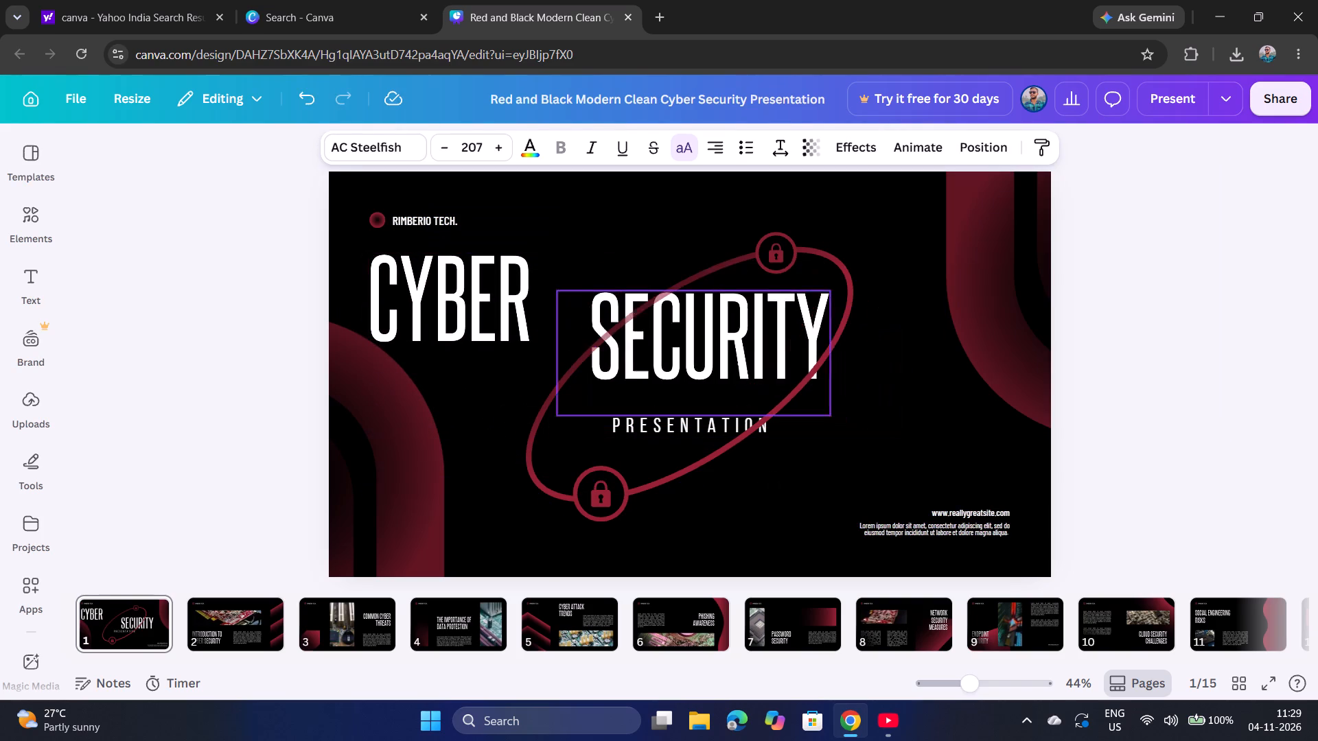
pyautogui.moveTo(778, 334); pyautogui.dragTo(744, 302)
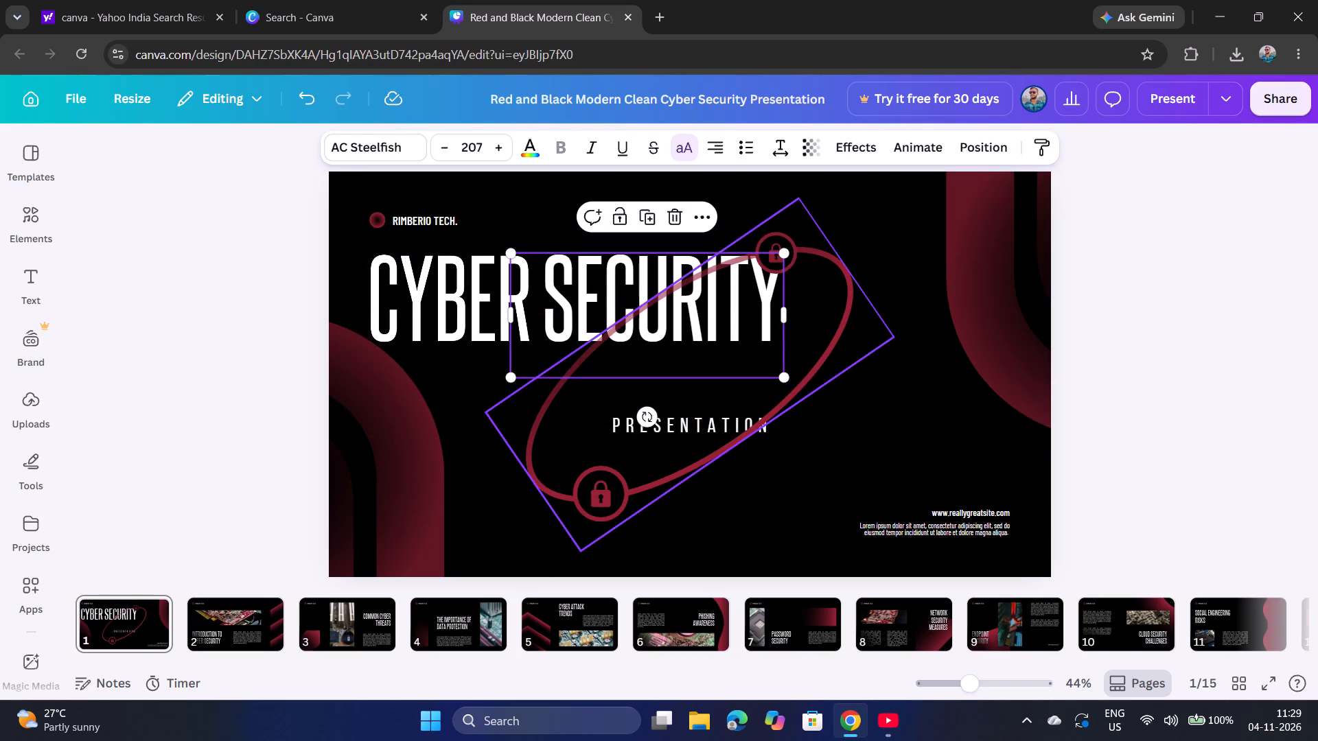
# Move the large tilted red ellipse on page 1 to the slide's lower right, below the title.
pyautogui.moveTo(840, 349); pyautogui.dragTo(938, 418)
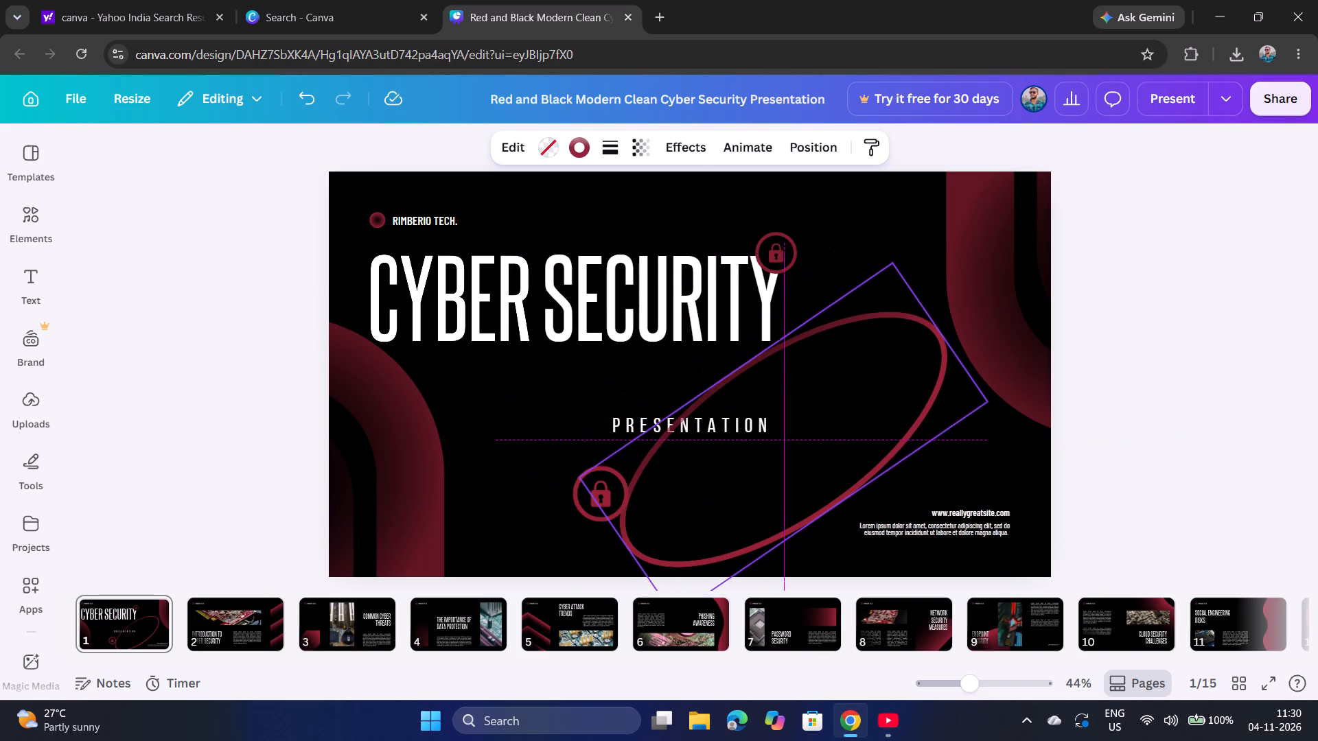
pyautogui.moveTo(938, 418); pyautogui.dragTo(948, 423)
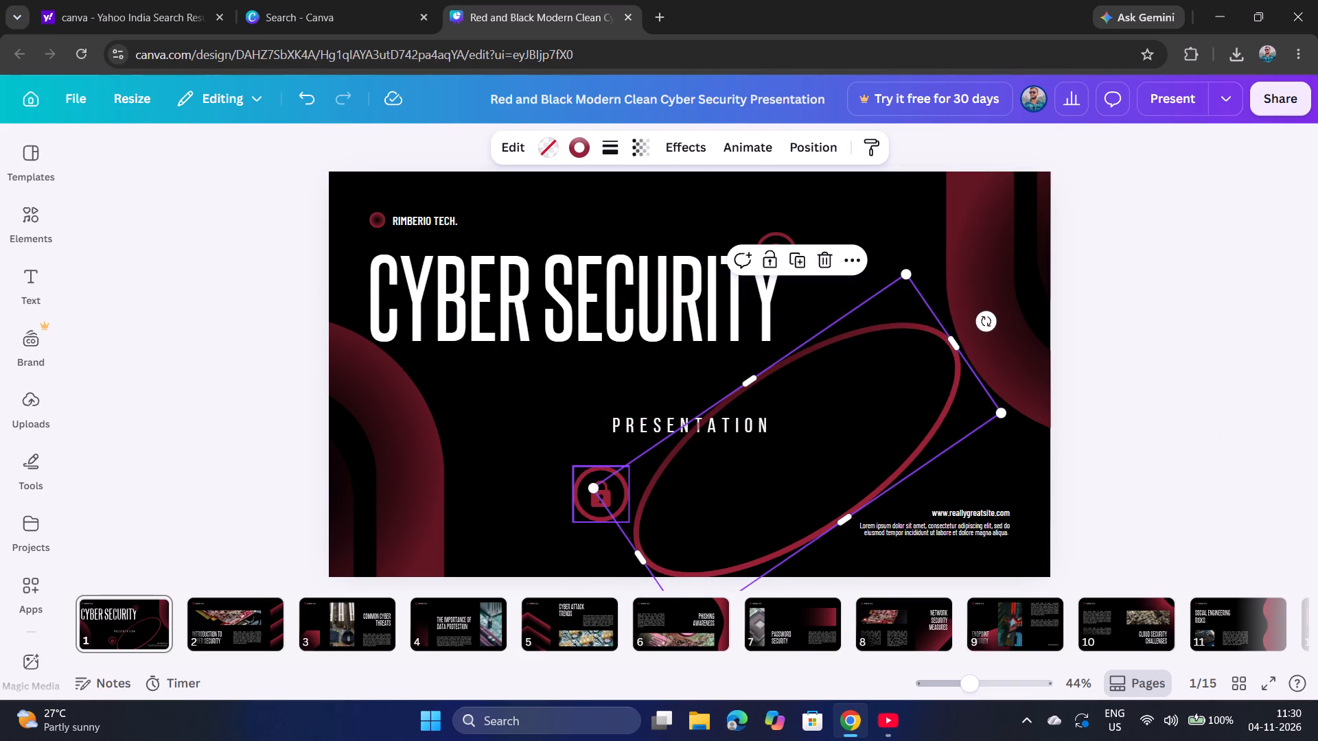
# Move the lower red ring to the middle of the ellipse and place its padlock icon centred inside the ring.
pyautogui.moveTo(588, 505); pyautogui.dragTo(797, 460)
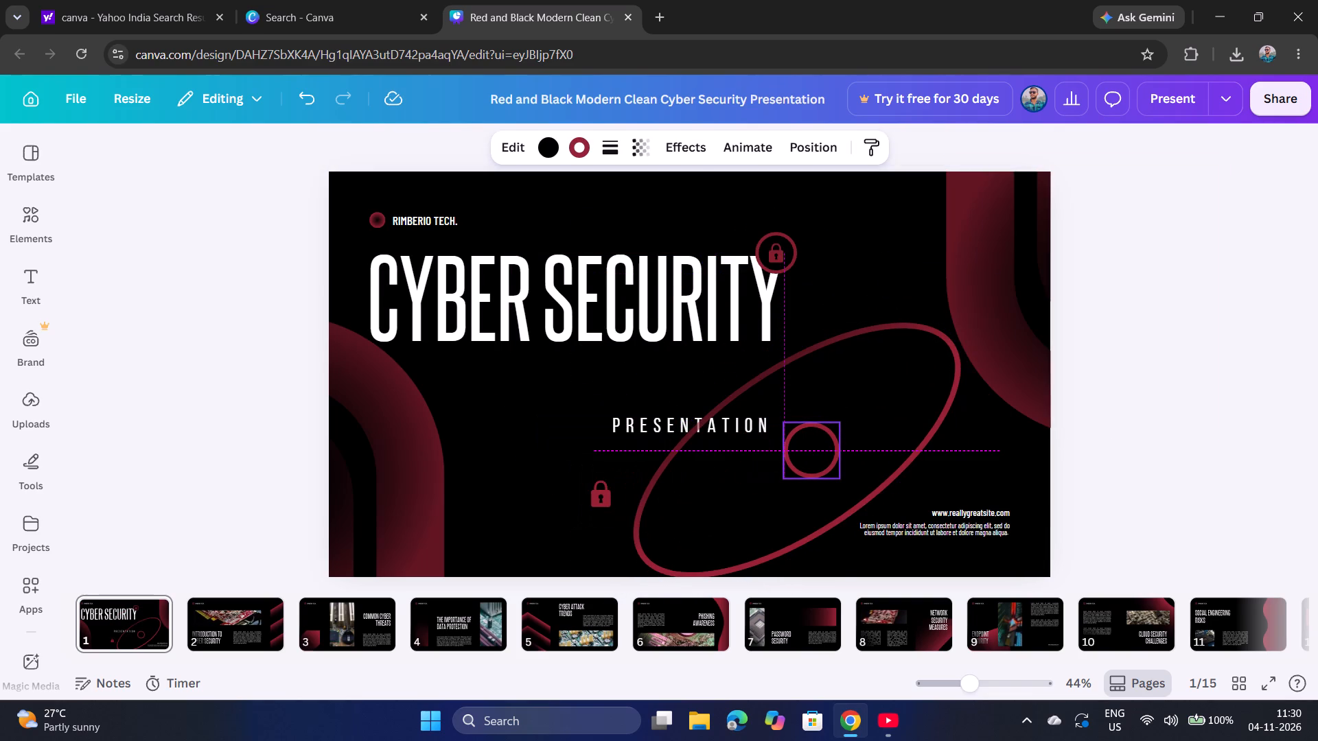
pyautogui.moveTo(797, 460); pyautogui.dragTo(791, 460)
pyautogui.moveTo(805, 450); pyautogui.dragTo(791, 454)
pyautogui.moveTo(598, 497); pyautogui.dragTo(700, 469)
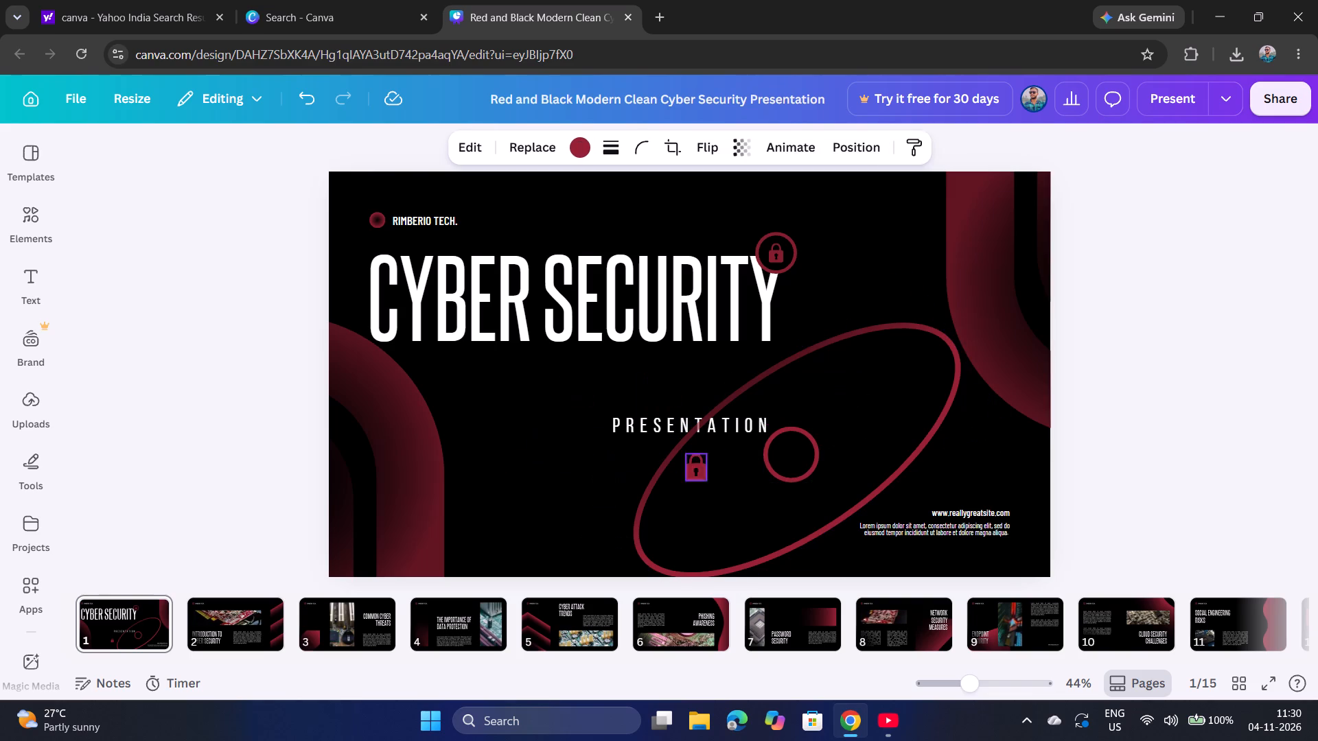
pyautogui.moveTo(700, 469); pyautogui.dragTo(789, 456)
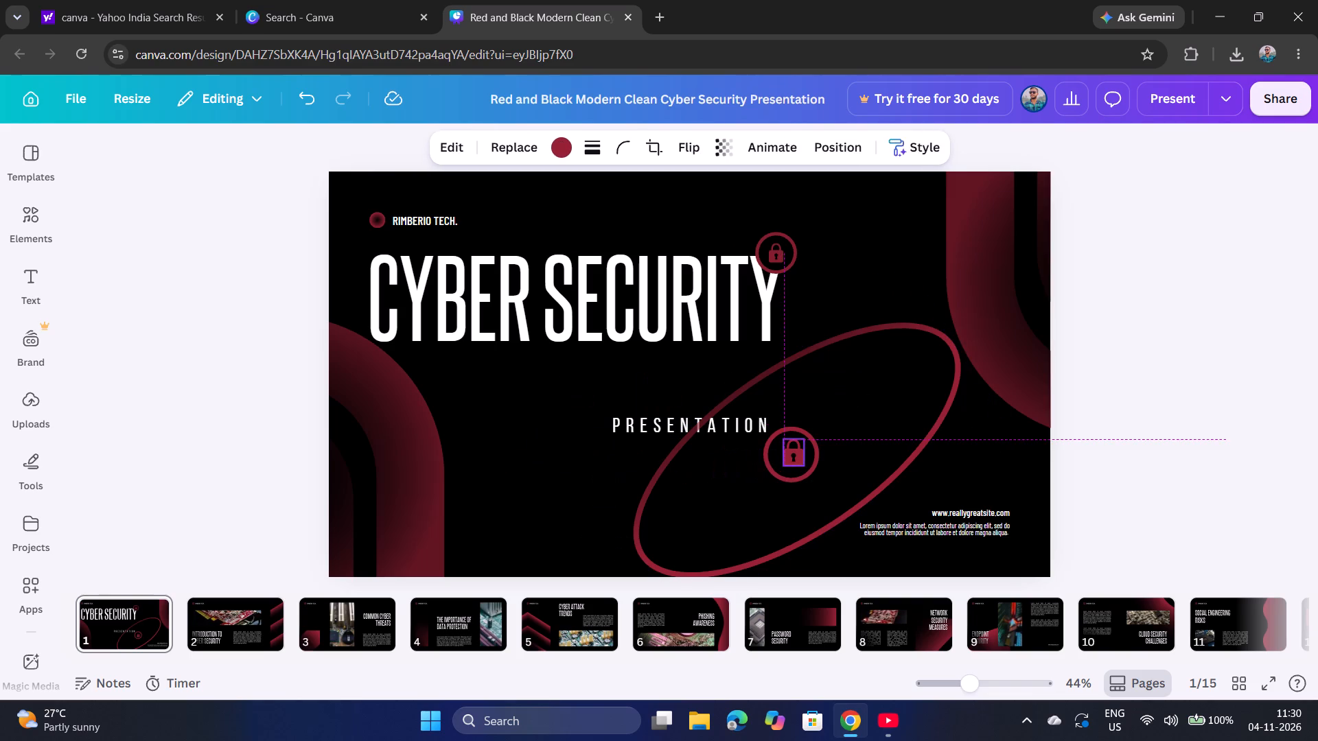
pyautogui.moveTo(789, 456); pyautogui.dragTo(784, 459)
pyautogui.moveTo(785, 456); pyautogui.dragTo(787, 451)
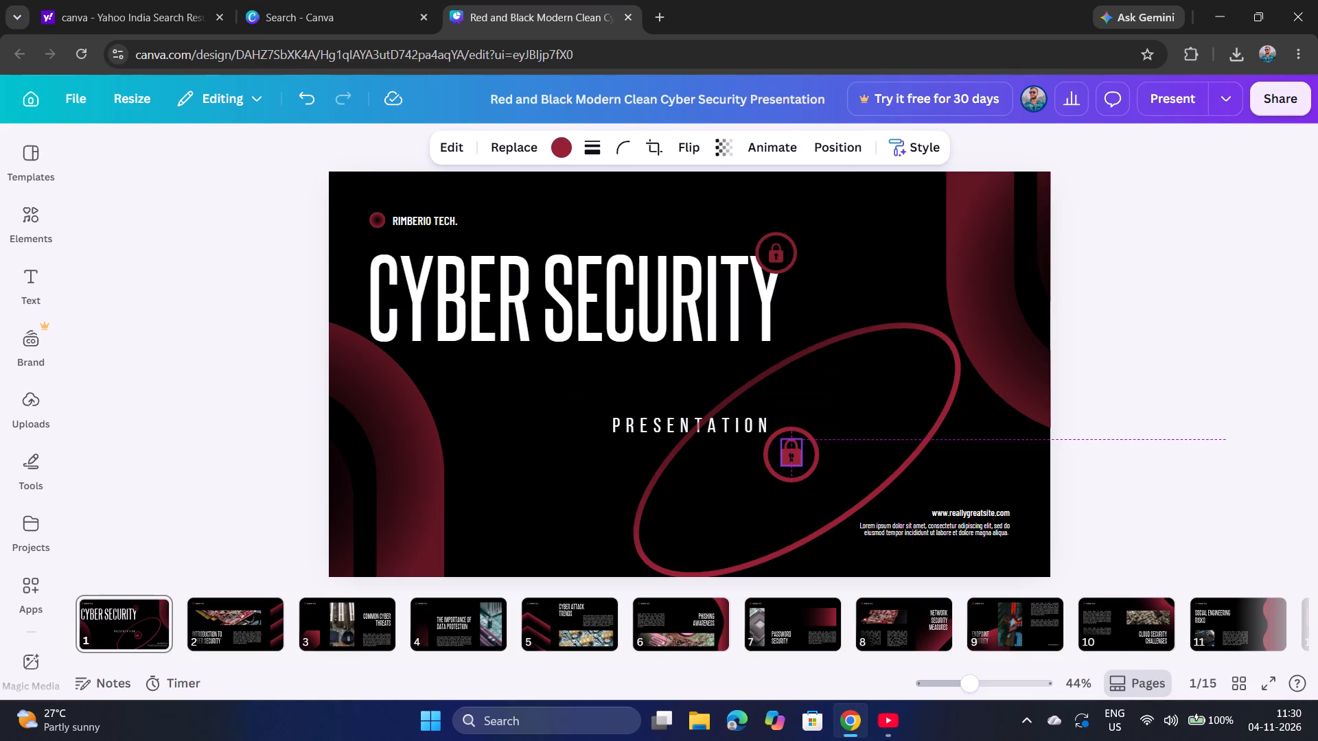
pyautogui.moveTo(787, 451); pyautogui.dragTo(788, 454)
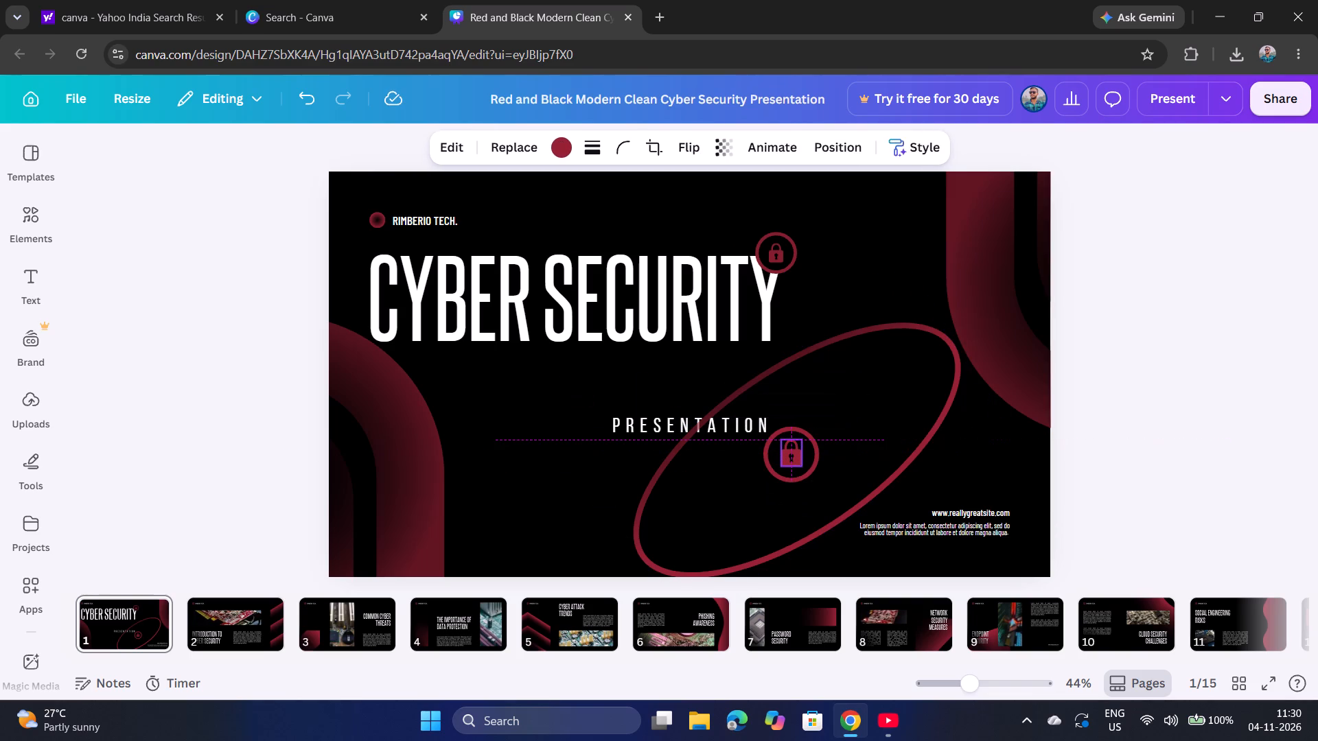
pyautogui.moveTo(788, 454); pyautogui.dragTo(789, 449)
# Move the PRESENTATION subtitle directly beneath the CYBER SECURITY title.
pyautogui.moveTo(671, 415); pyautogui.dragTo(541, 373)
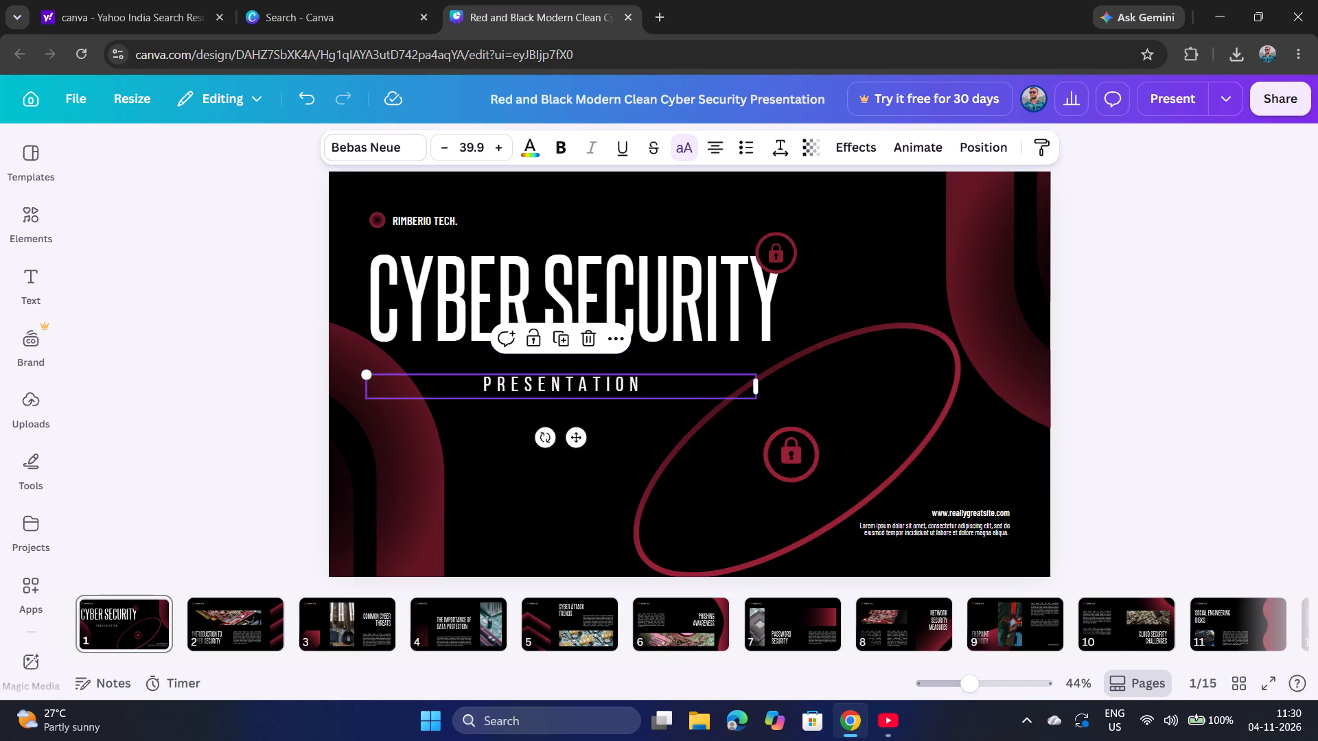
pyautogui.click(1115, 437)
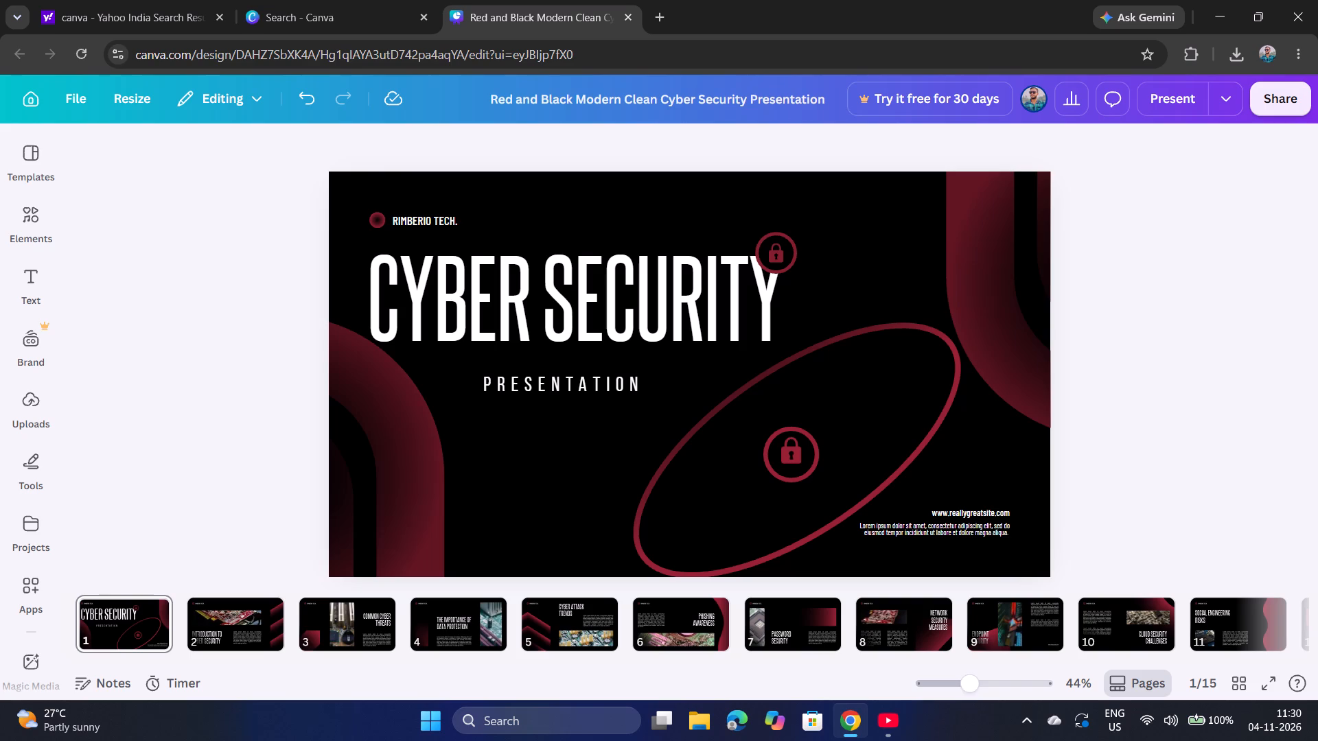
# On page 3, "Common Cyber Threats", move the circuit-board photo from the slide's centre towards the left side.
pyautogui.click(220, 622)
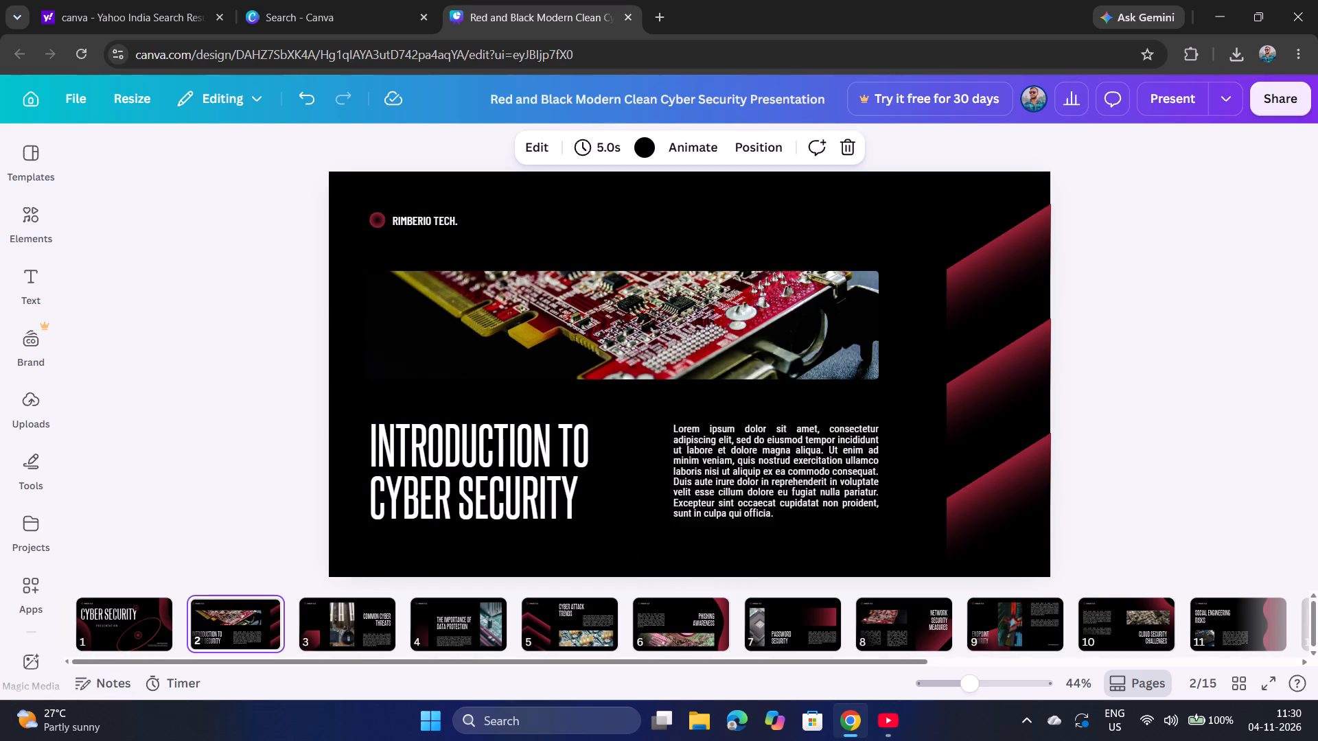
pyautogui.click(365, 617)
pyautogui.click(468, 630)
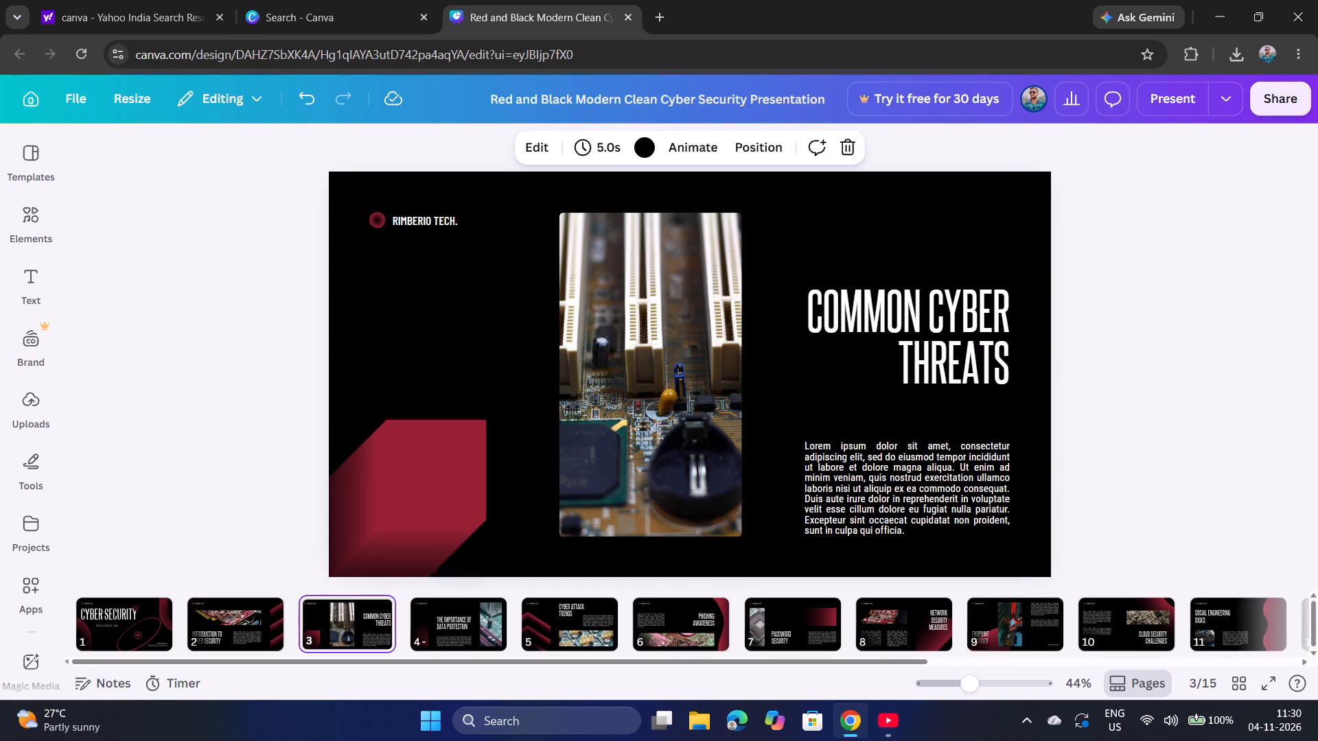
pyautogui.click(341, 631)
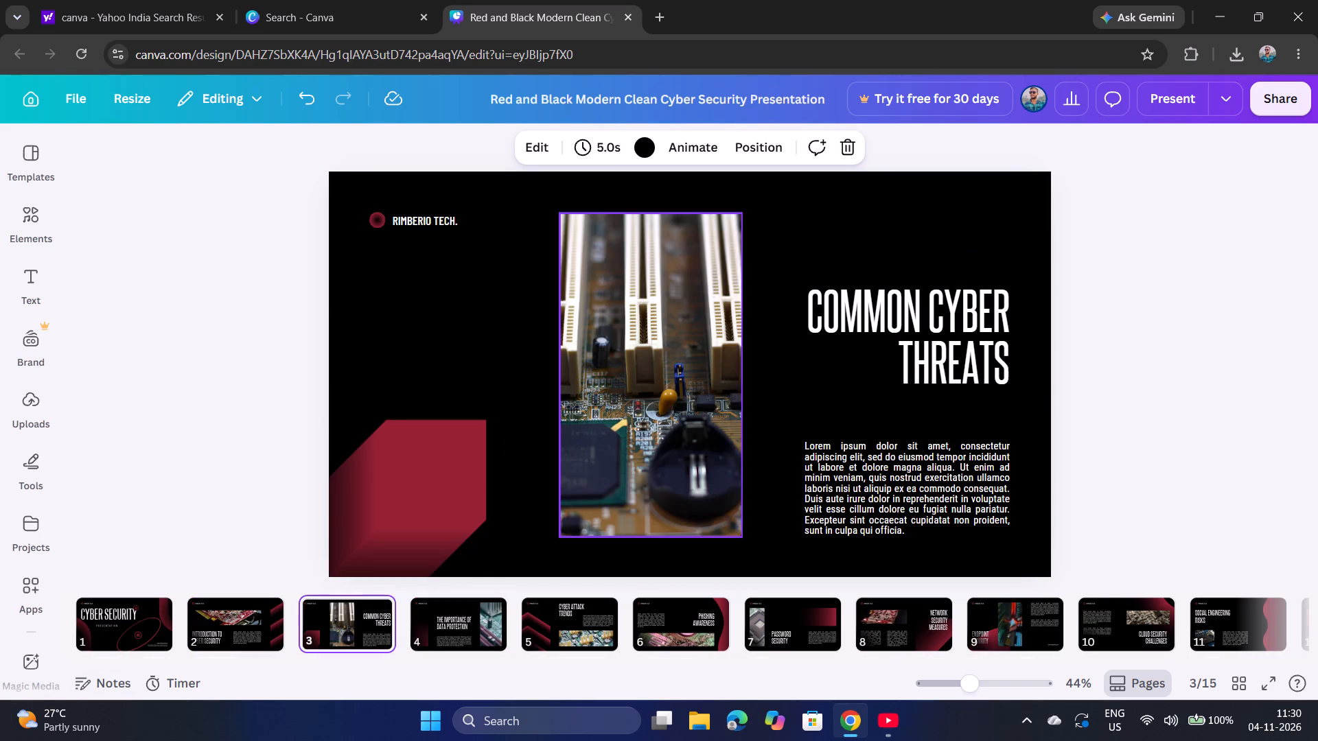
pyautogui.moveTo(633, 351); pyautogui.dragTo(483, 339)
# Move the red gradient shape on page 3 to the slide's bottom edge, just left of the paragraph.
pyautogui.moveTo(381, 502); pyautogui.dragTo(698, 481)
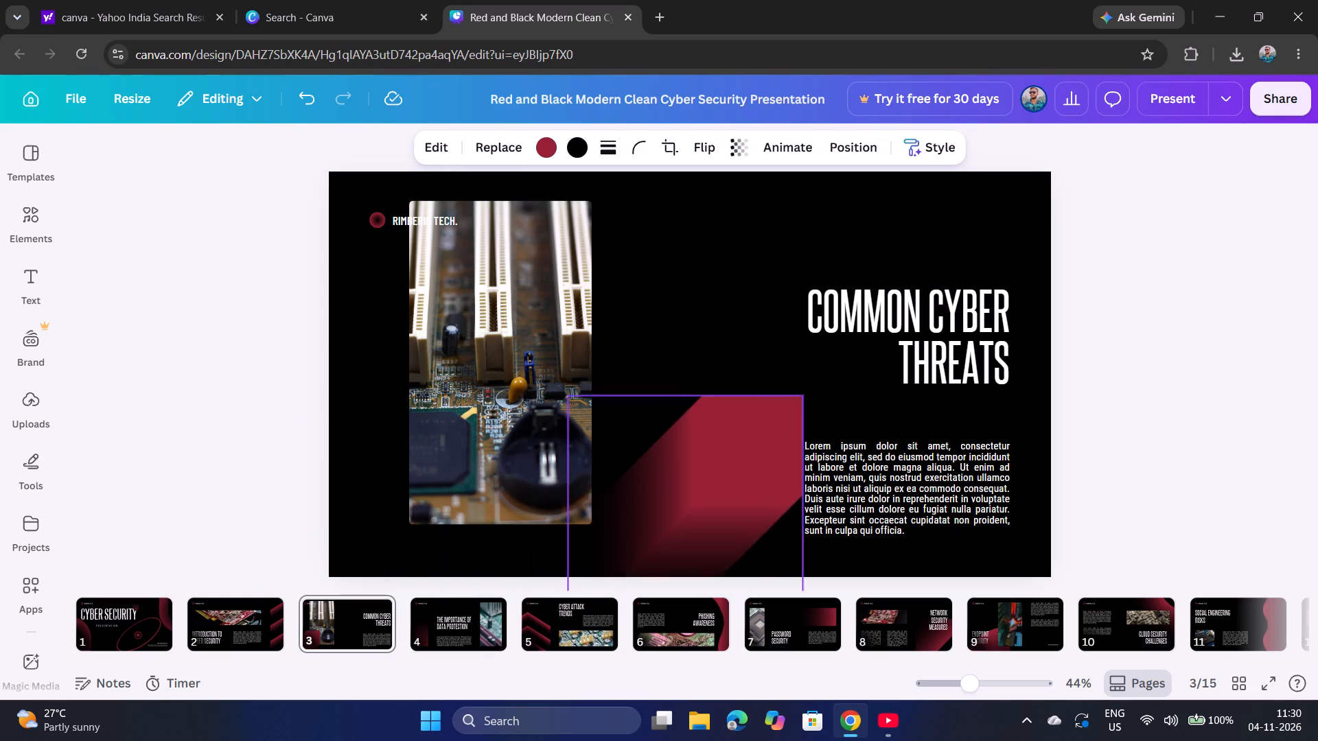
pyautogui.moveTo(698, 481); pyautogui.dragTo(701, 526)
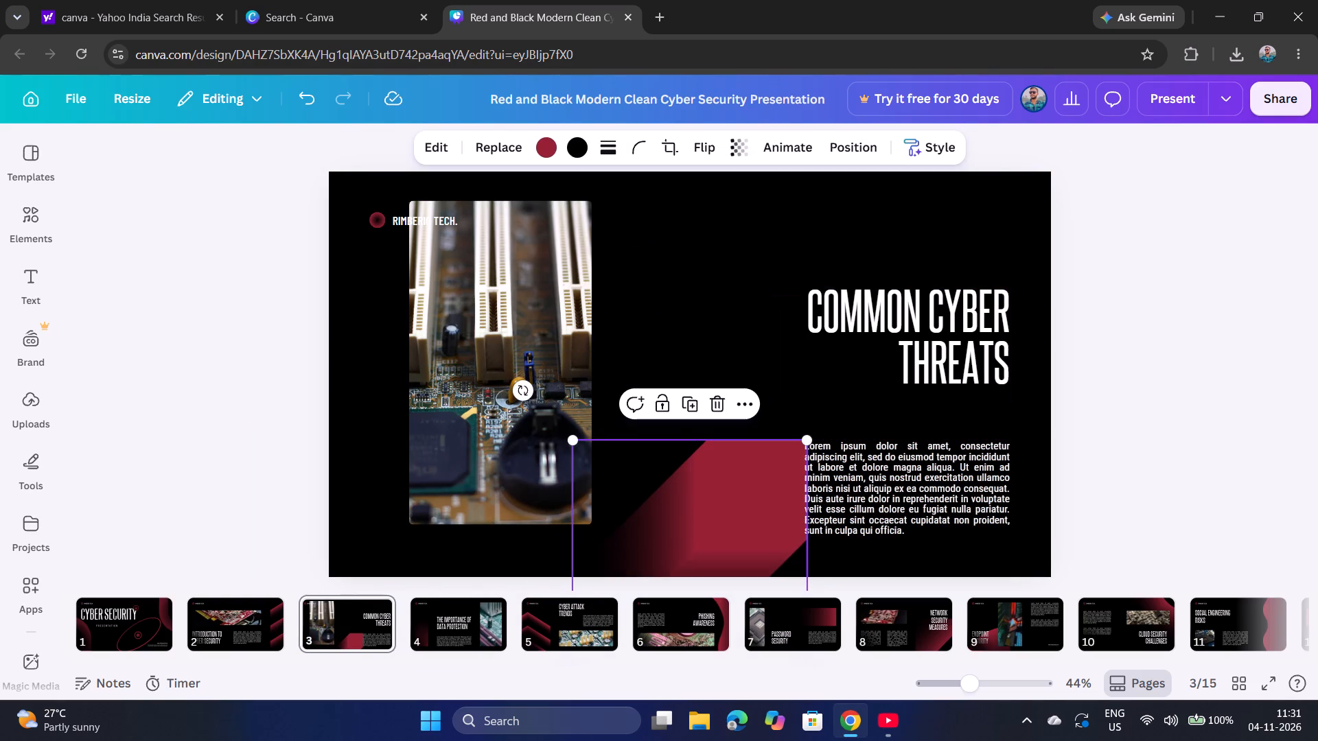
pyautogui.click(719, 390)
pyautogui.click(749, 310)
pyautogui.moveTo(781, 497); pyautogui.dragTo(771, 502)
pyautogui.click(756, 343)
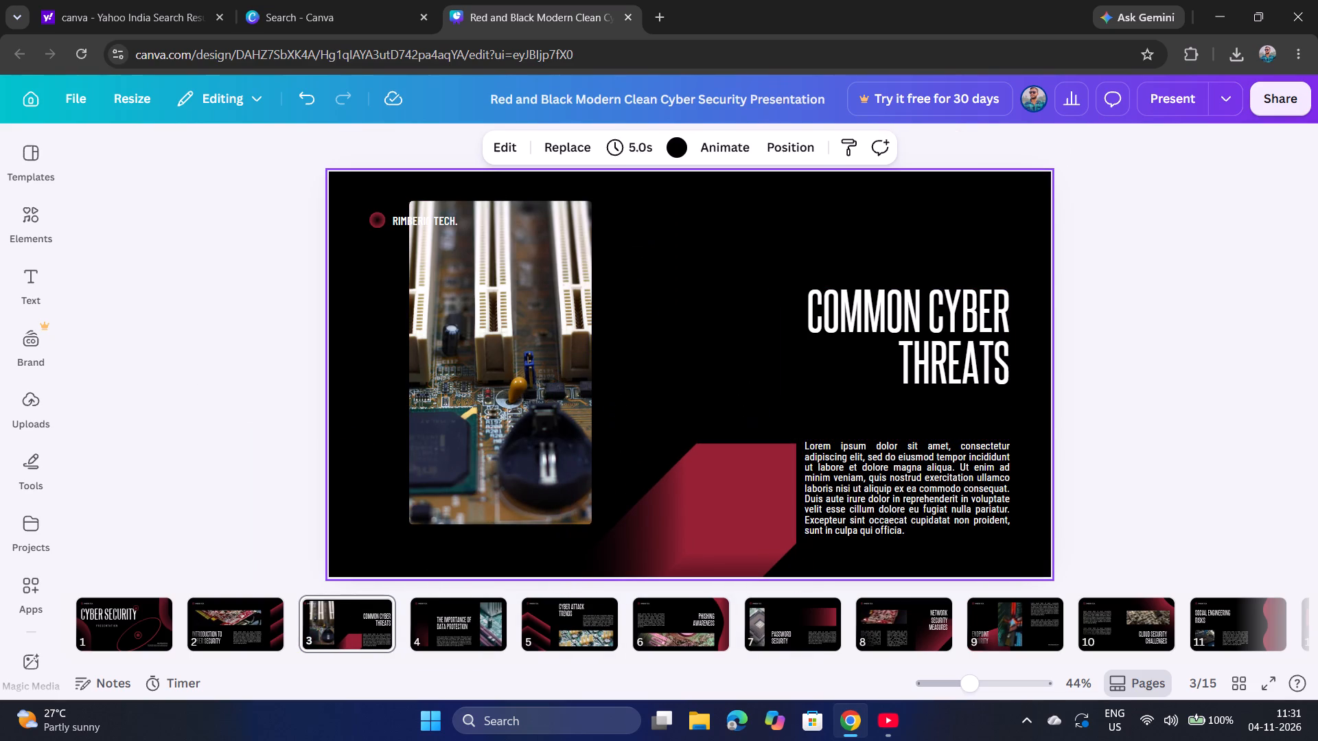
# Move the circuit-board photo on page 3 down and left, near the slide's left edge below the logo.
pyautogui.moveTo(472, 408); pyautogui.dragTo(376, 465)
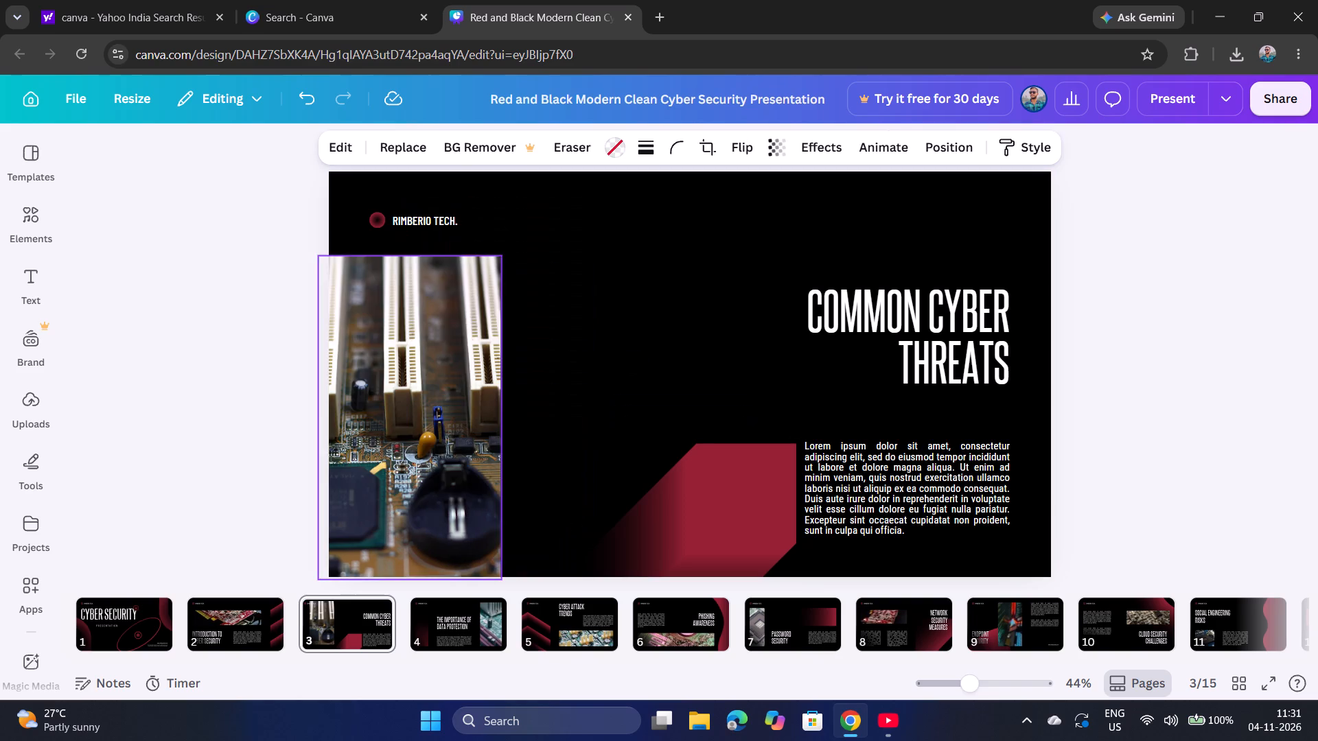
pyautogui.moveTo(376, 465); pyautogui.dragTo(411, 452)
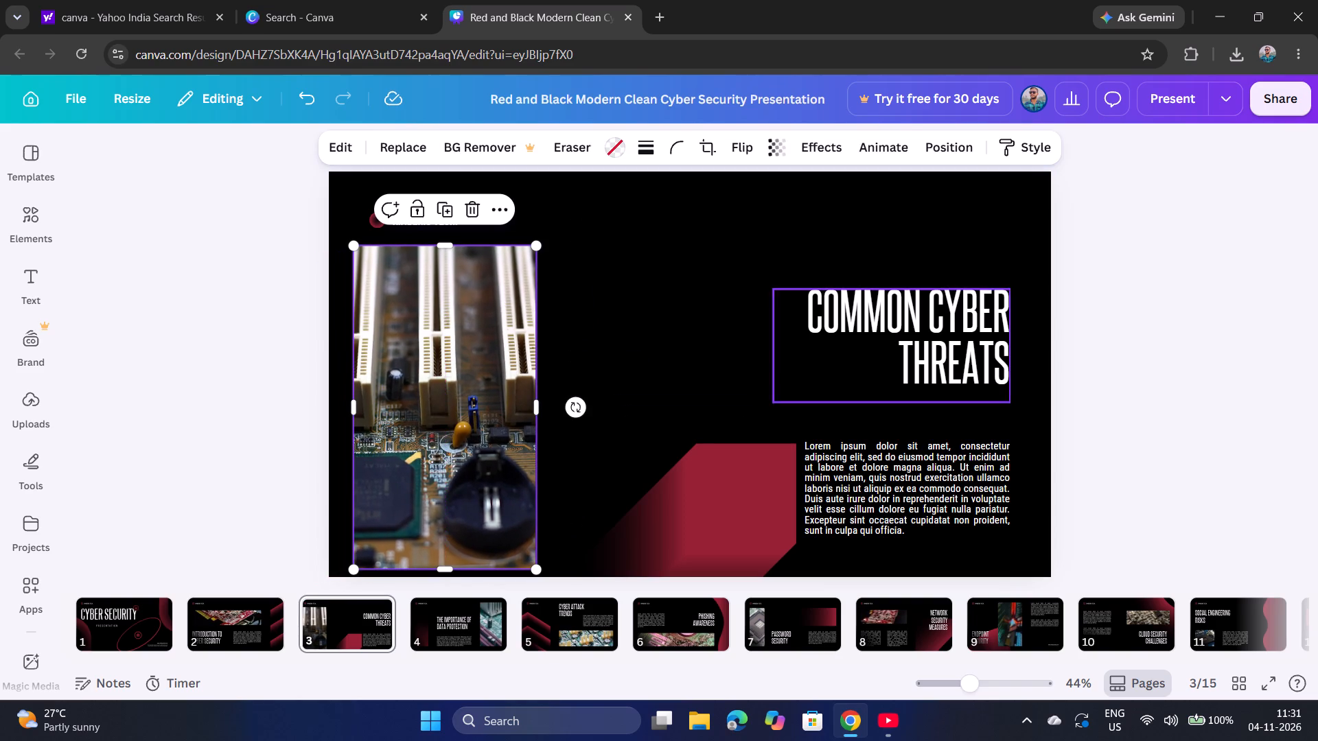
# On page 4, move "The Importance of Data Protection" heading to the top of the slide and the paragraph up beneath it.
pyautogui.click(448, 618)
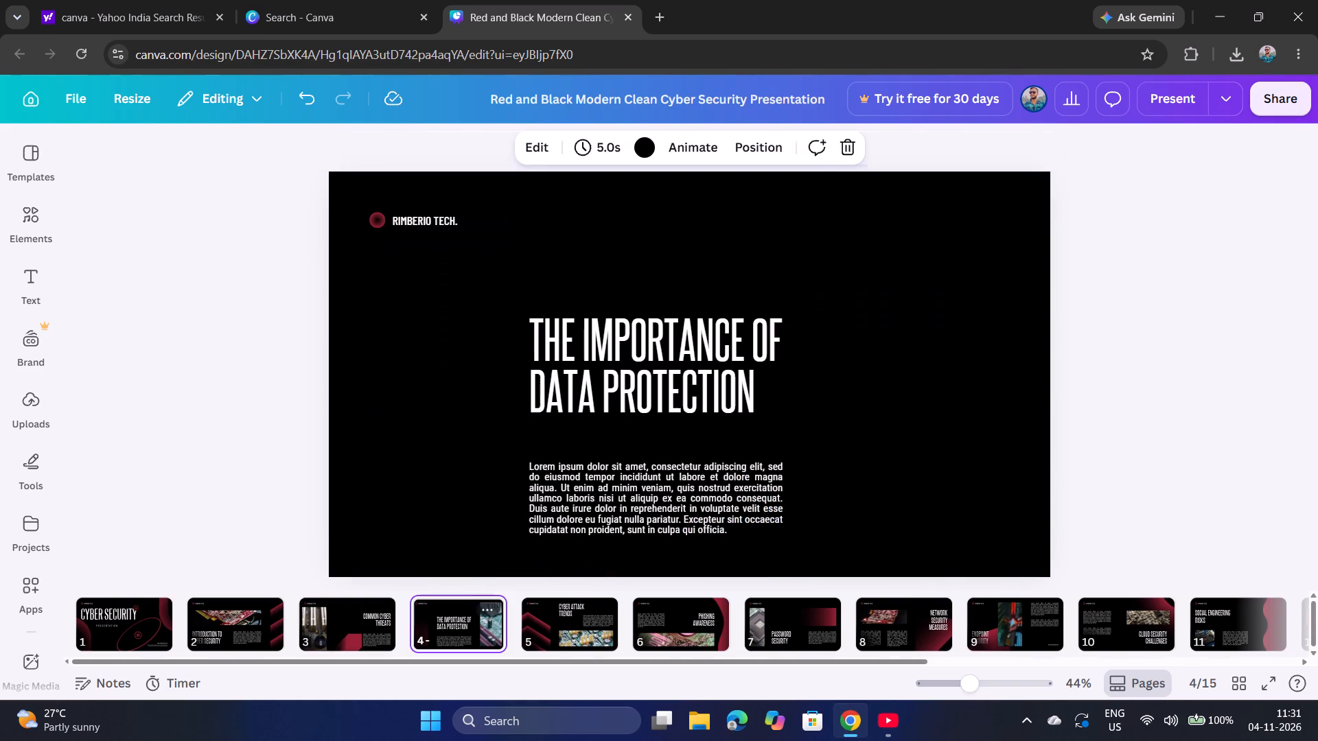
pyautogui.moveTo(621, 352); pyautogui.dragTo(636, 244)
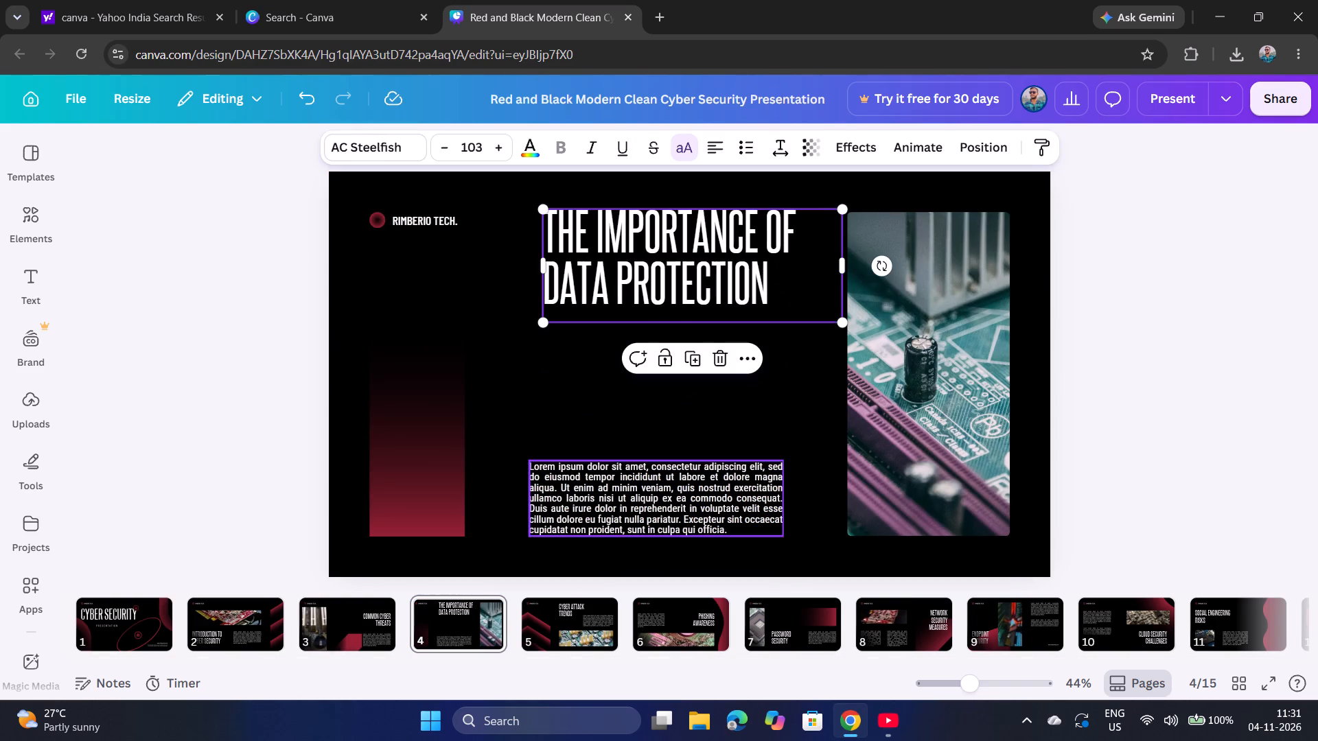
pyautogui.moveTo(644, 523); pyautogui.dragTo(676, 425)
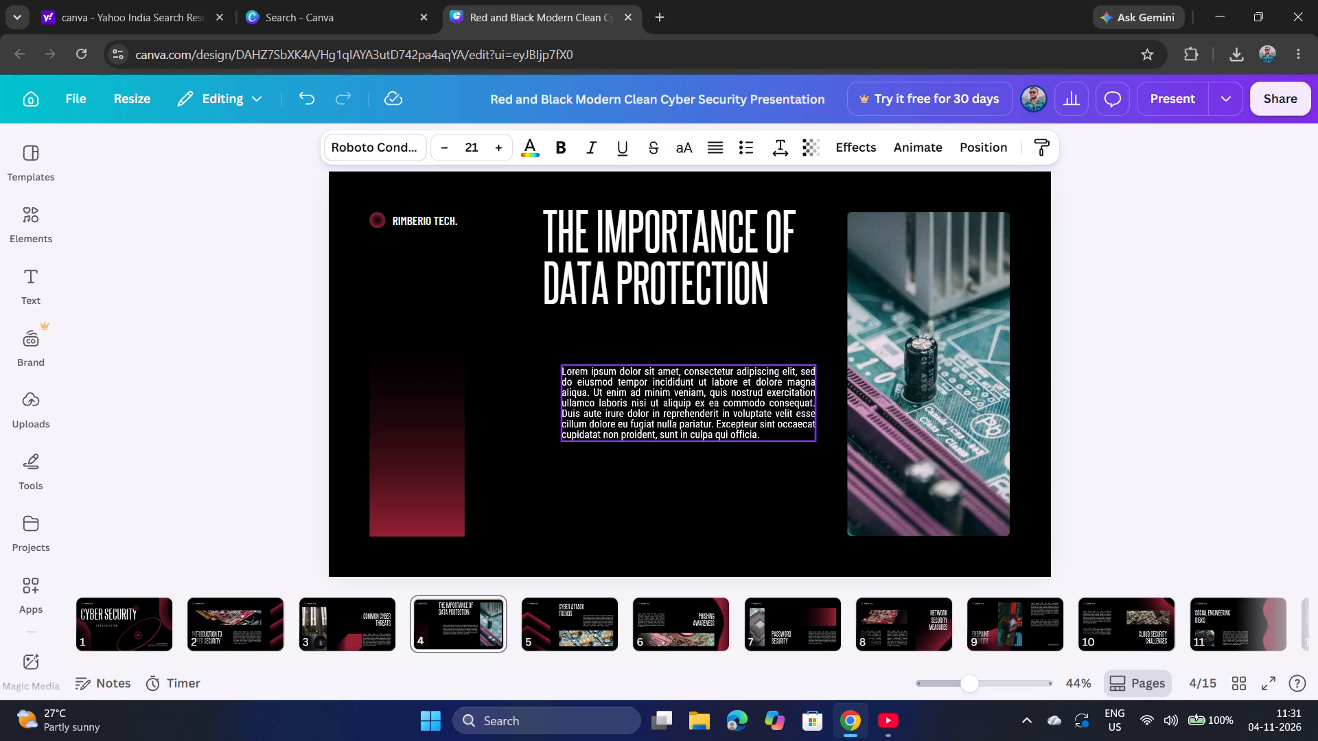
pyautogui.moveTo(676, 425); pyautogui.dragTo(665, 425)
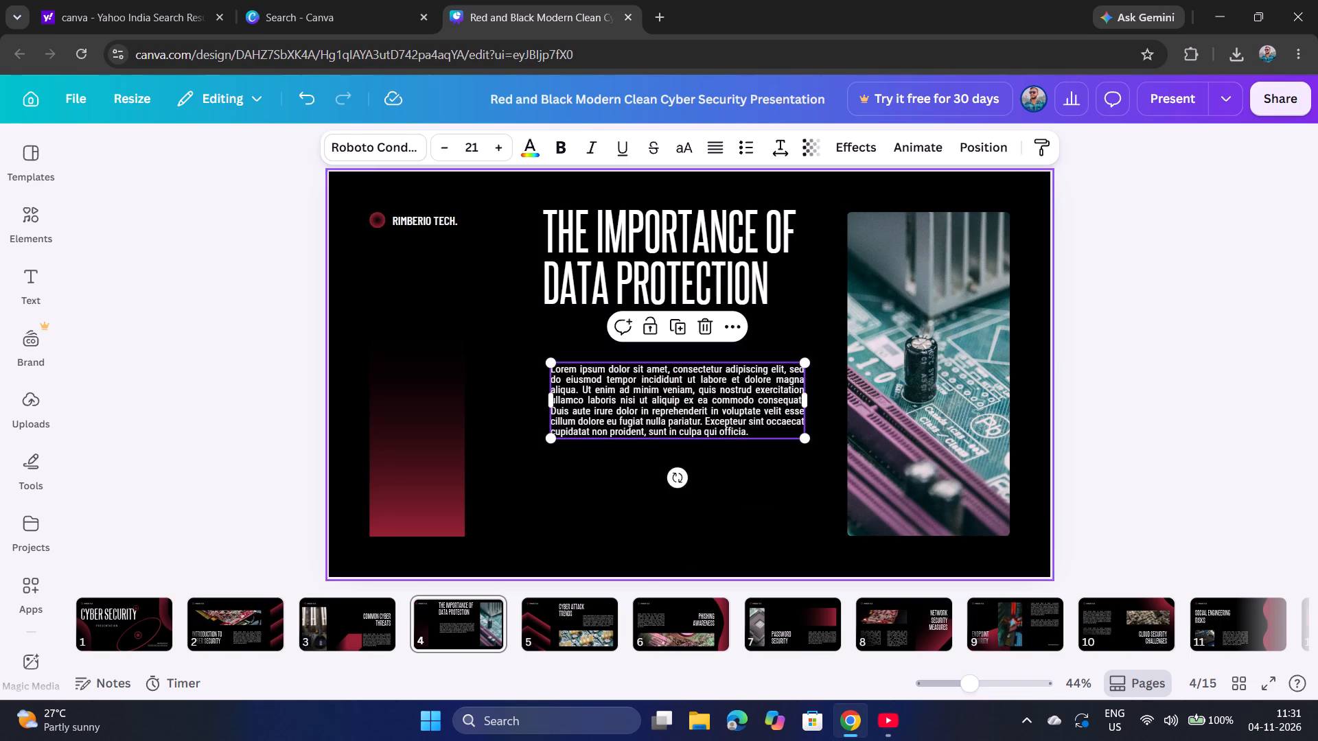
pyautogui.click(735, 514)
# Move the circuit-board photo on page 4 to the slide's left side, below the logo and overlapping the red gradient bar.
pyautogui.moveTo(885, 454); pyautogui.dragTo(383, 483)
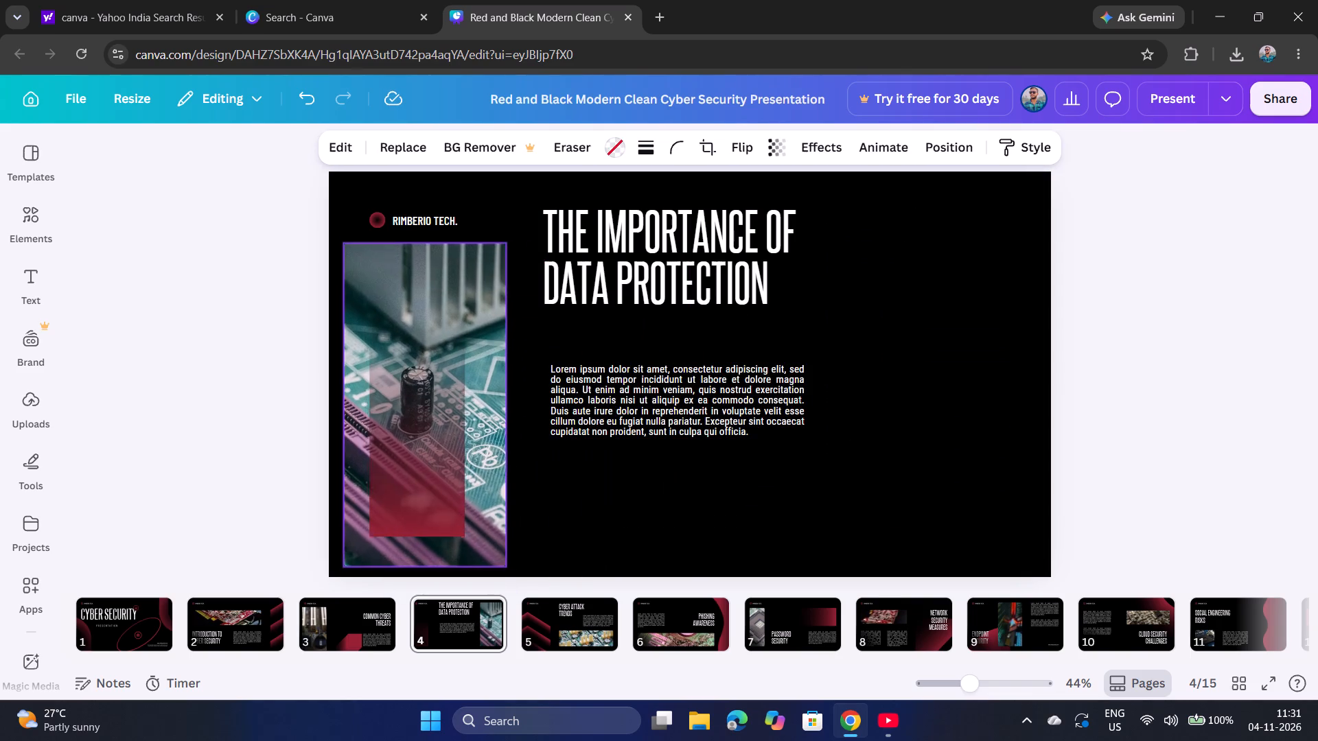
pyautogui.moveTo(383, 483); pyautogui.dragTo(383, 466)
pyautogui.click(691, 521)
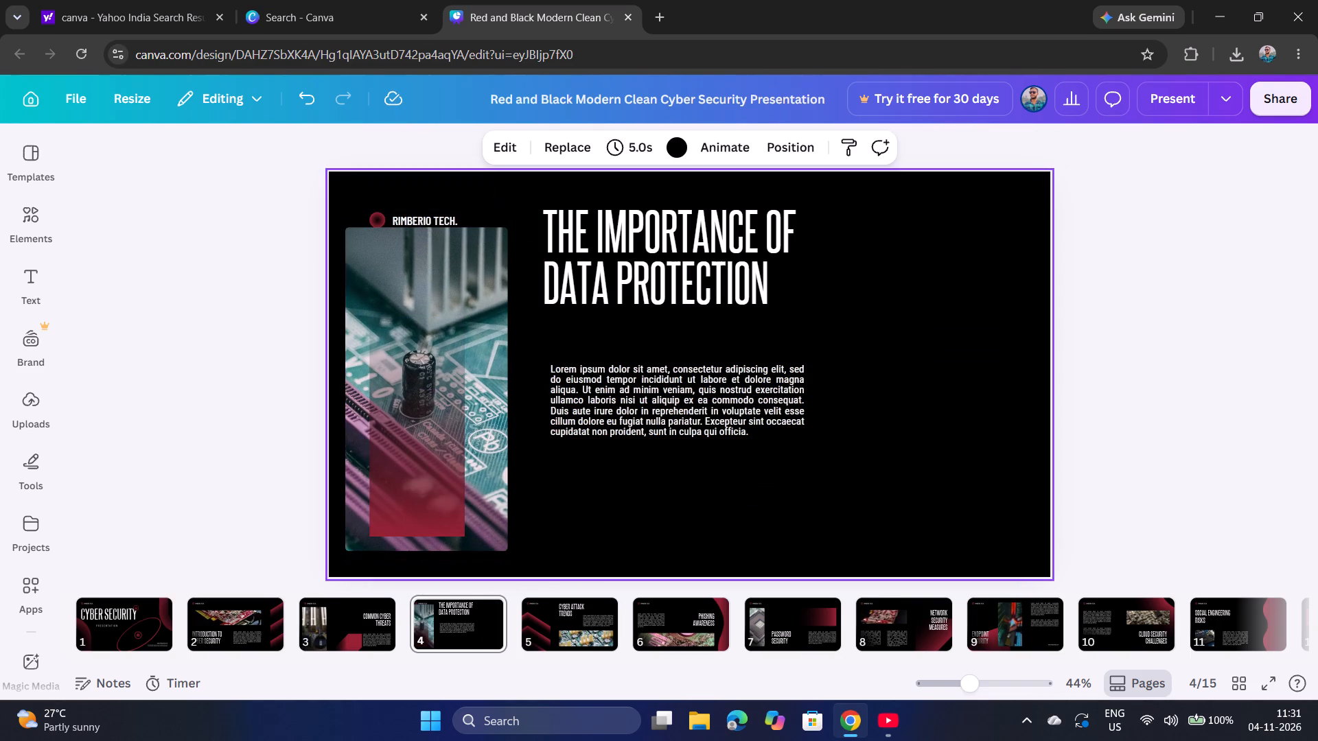